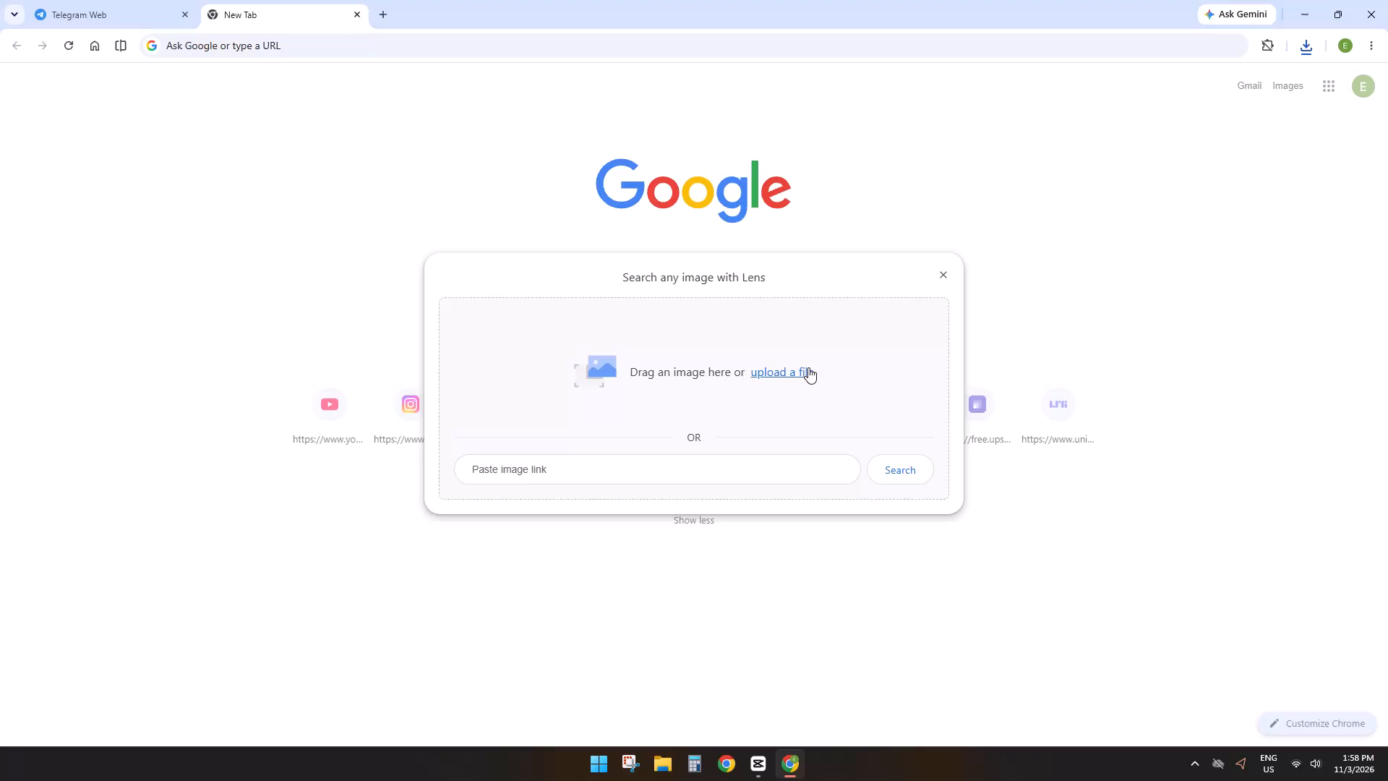
Upload the business card photo to the Google Lens image search.
left_click(812, 367)
double_click(174, 135)
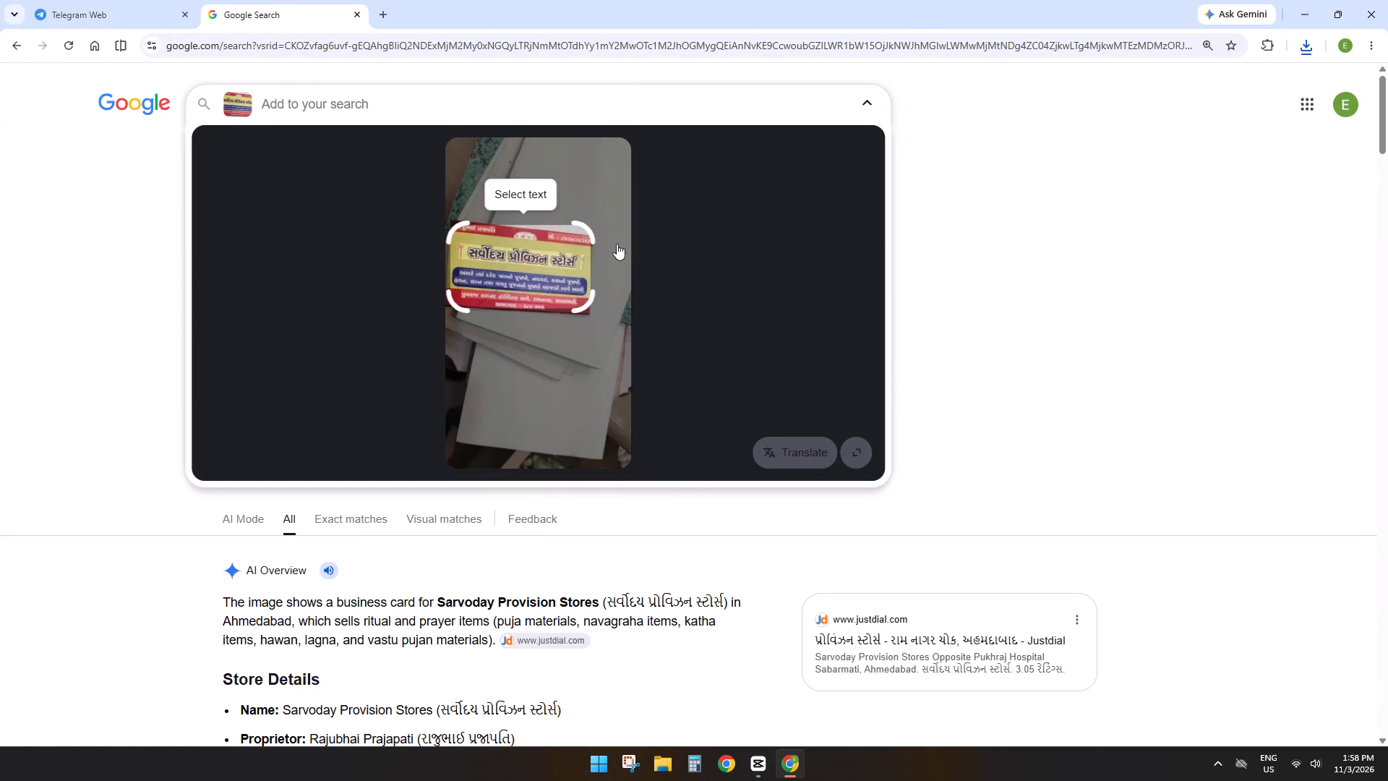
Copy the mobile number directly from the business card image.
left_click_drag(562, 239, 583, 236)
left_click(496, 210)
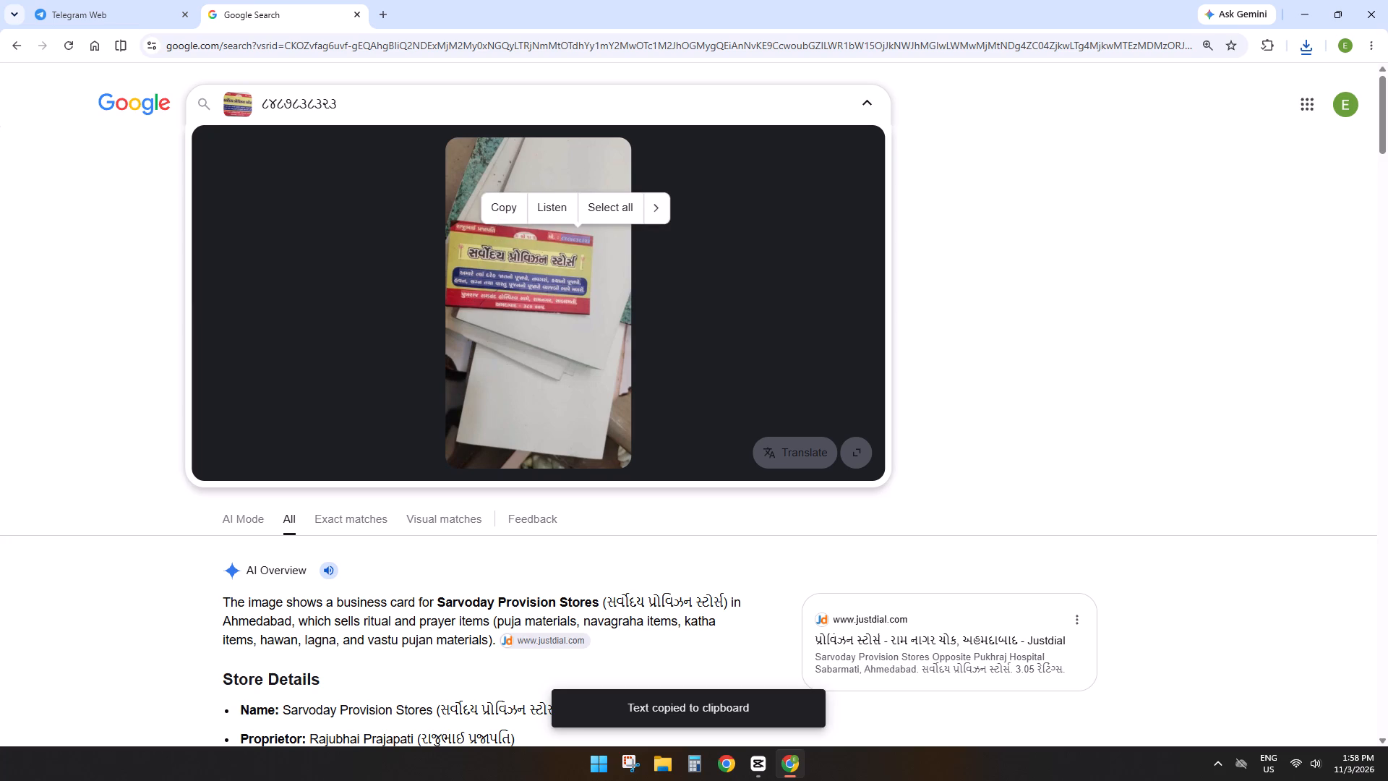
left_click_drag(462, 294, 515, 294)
Copy the word "Sarvoday" from the store name in the AI Overview's store details.
scroll(466, 502, "down", 2)
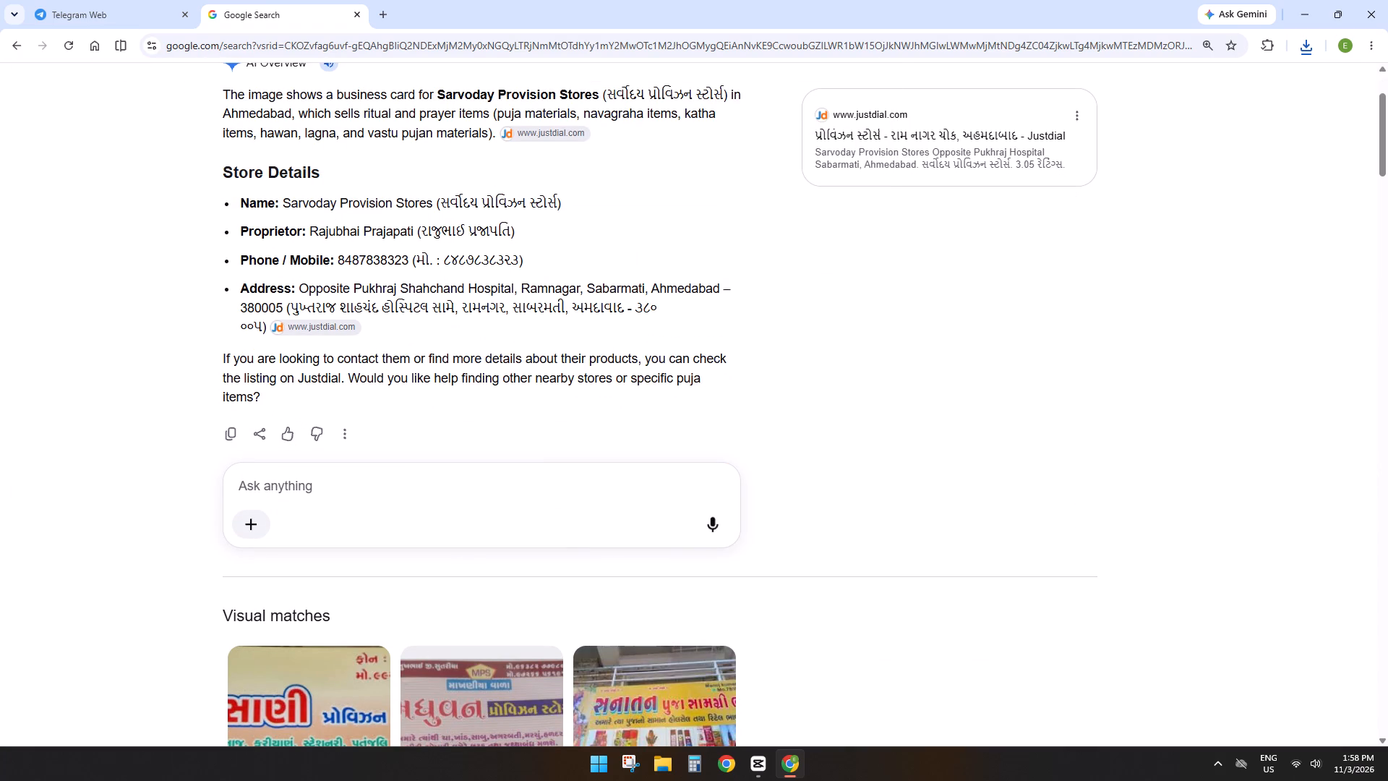
left_click(283, 205)
left_click_drag(286, 205, 341, 205)
key("ctrl+c")
Copy "Provision Stores" from the store name in the AI Overview's store details.
left_click_drag(340, 202, 359, 200)
left_click_drag(431, 201, 338, 205)
key("ctrl+c")
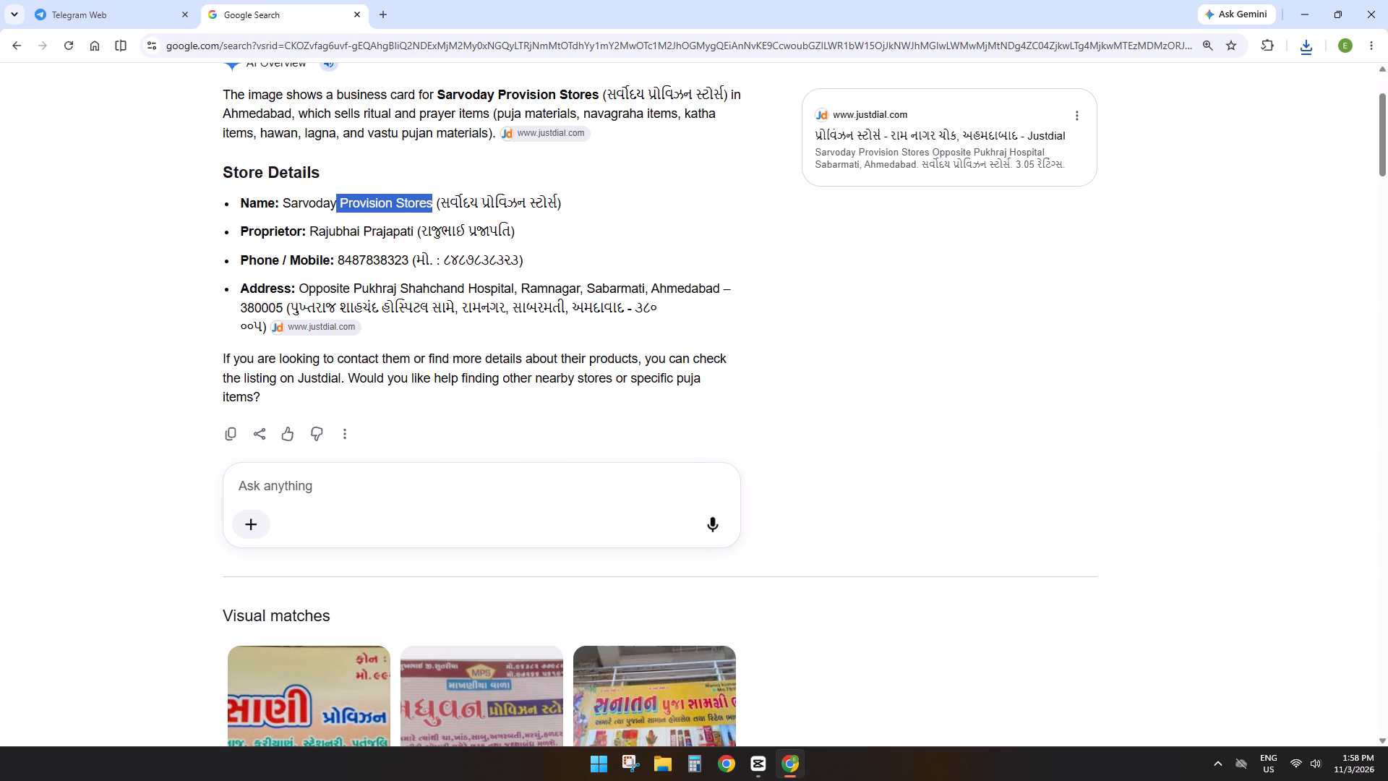
Copy the store's full English address, including the postal code, from the store details.
left_click(300, 286)
left_click_drag(304, 286, 685, 270)
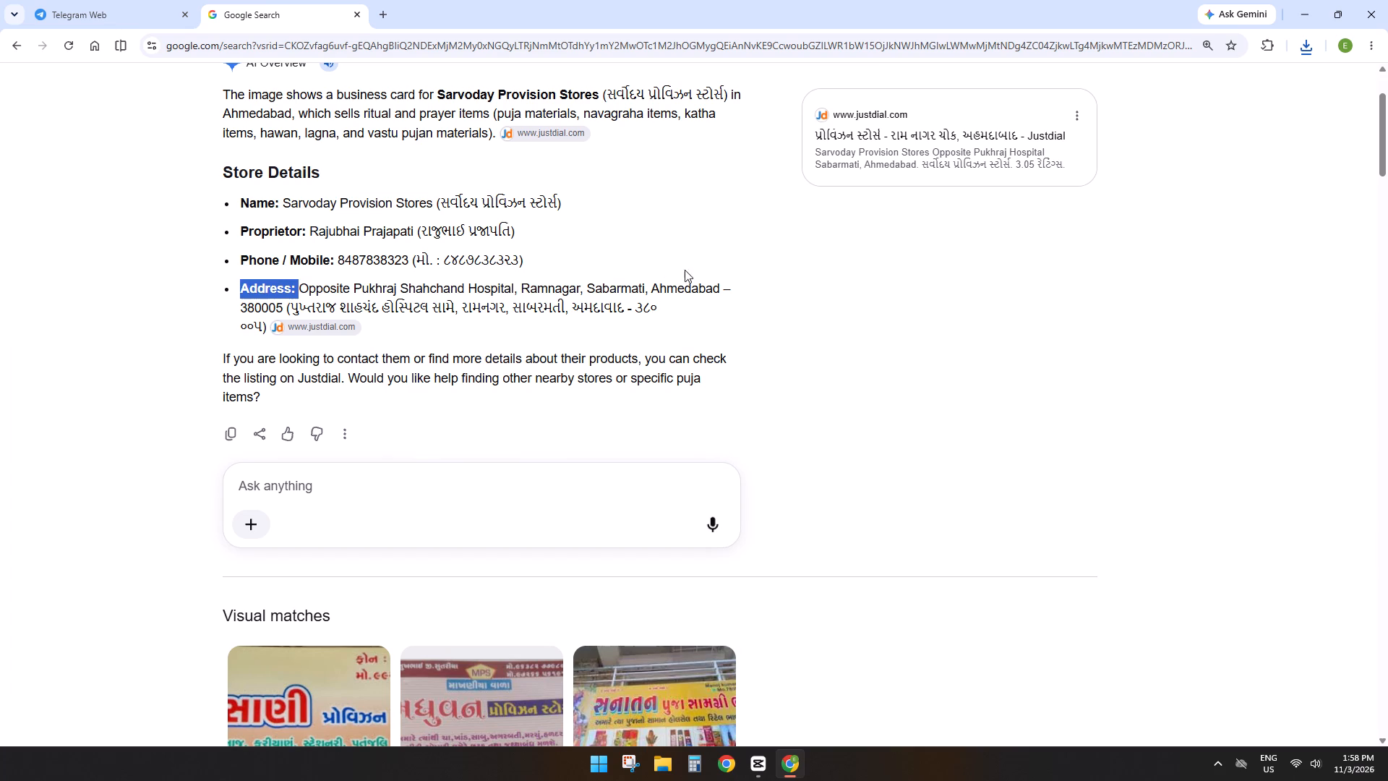
left_click_drag(685, 270, 736, 268)
left_click(286, 308)
left_click(280, 310)
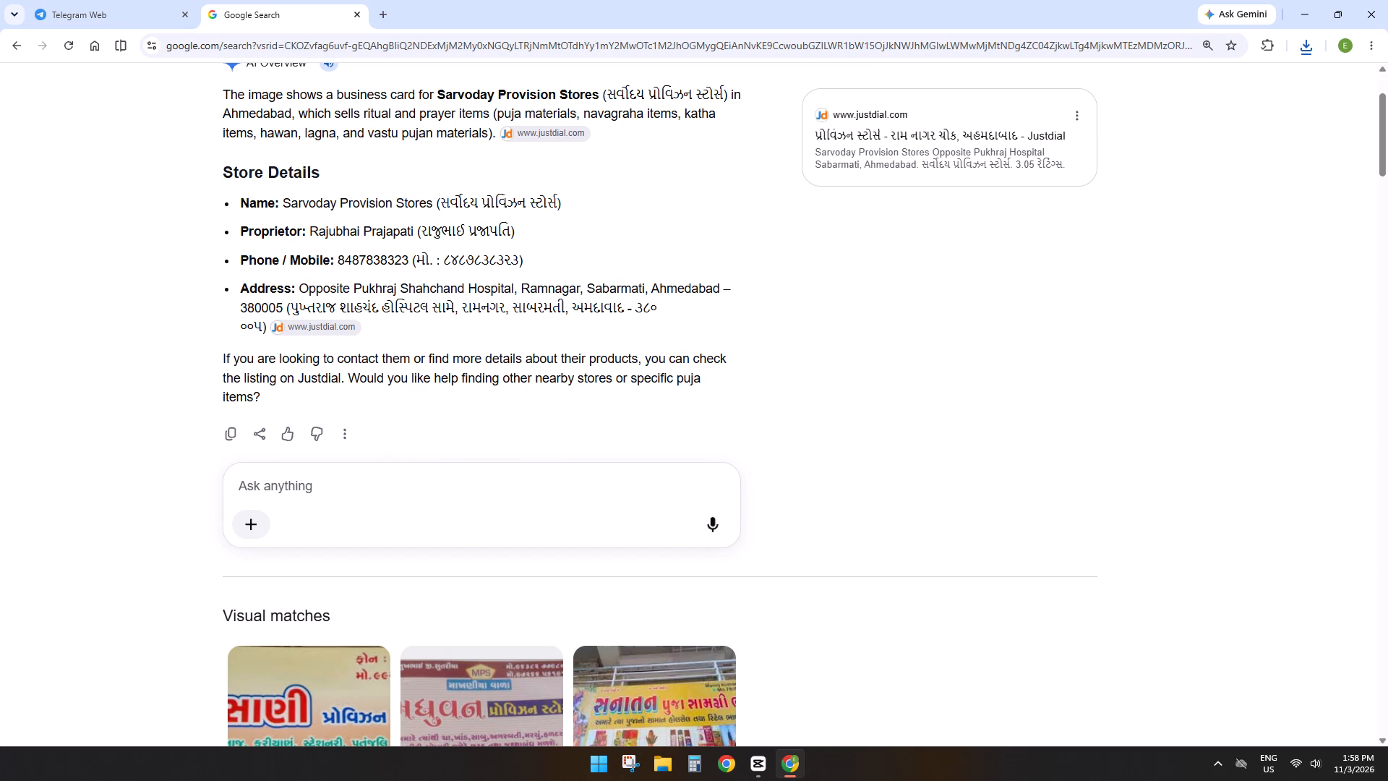
left_click(260, 299)
left_click(280, 304)
left_click(258, 299)
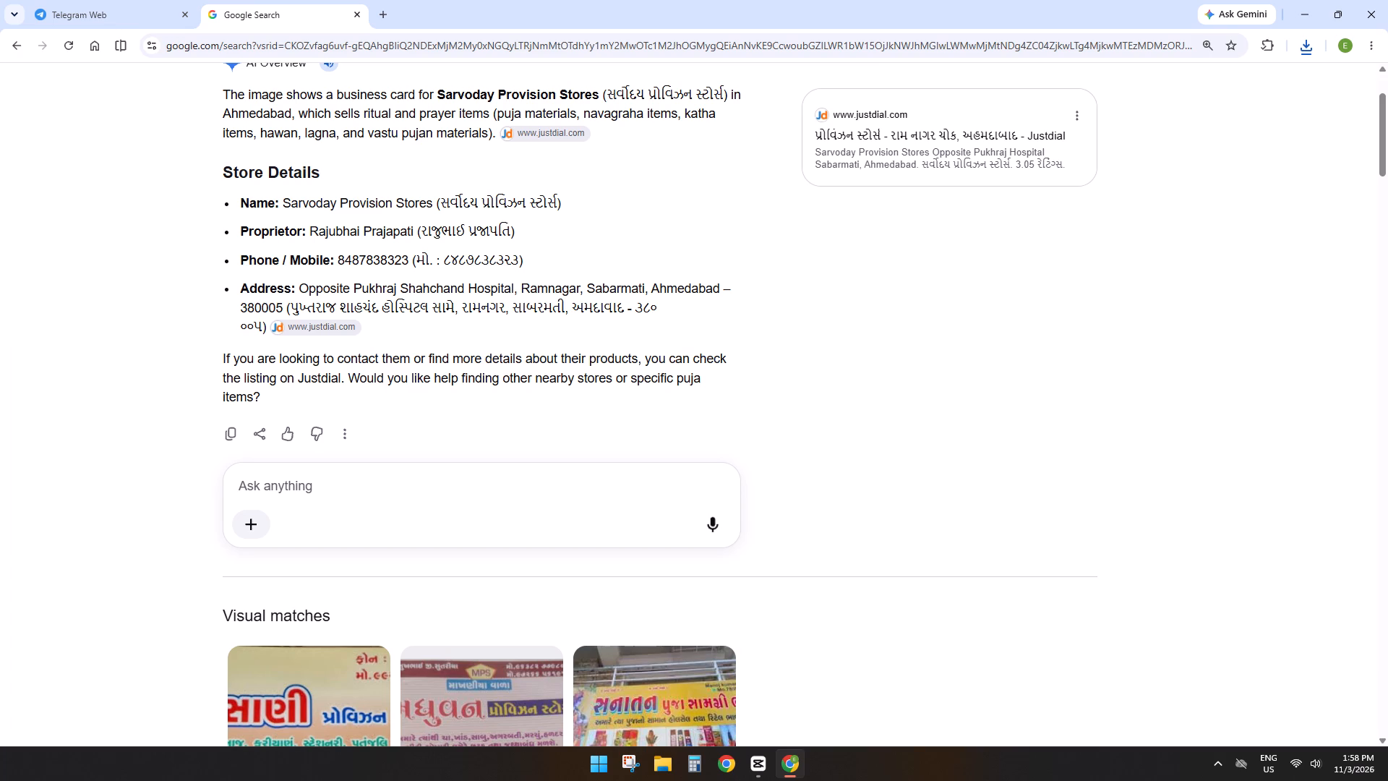
left_click(296, 289)
left_click_drag(313, 289, 273, 316)
left_click(299, 291)
left_click_drag(300, 290, 266, 312)
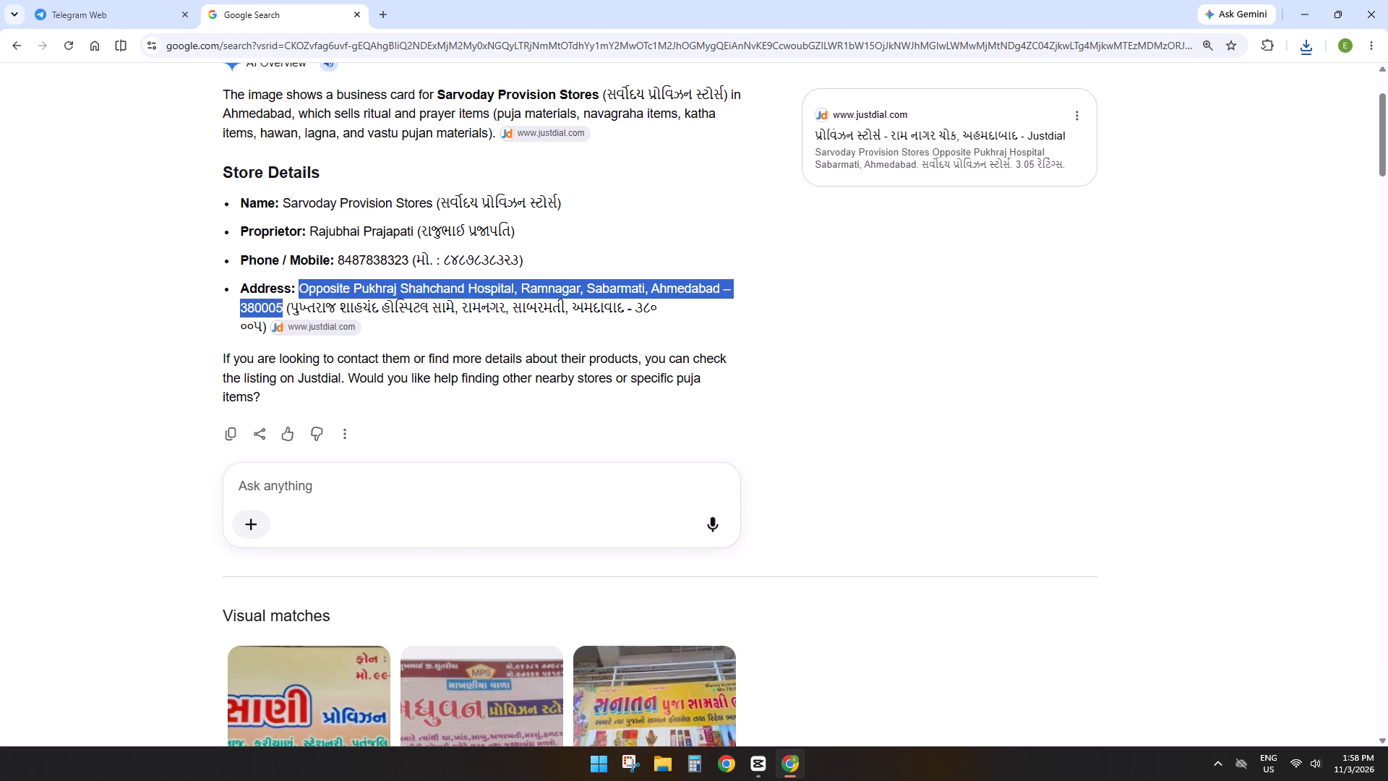
left_click(257, 315)
left_click(297, 289)
left_click_drag(304, 289, 272, 307)
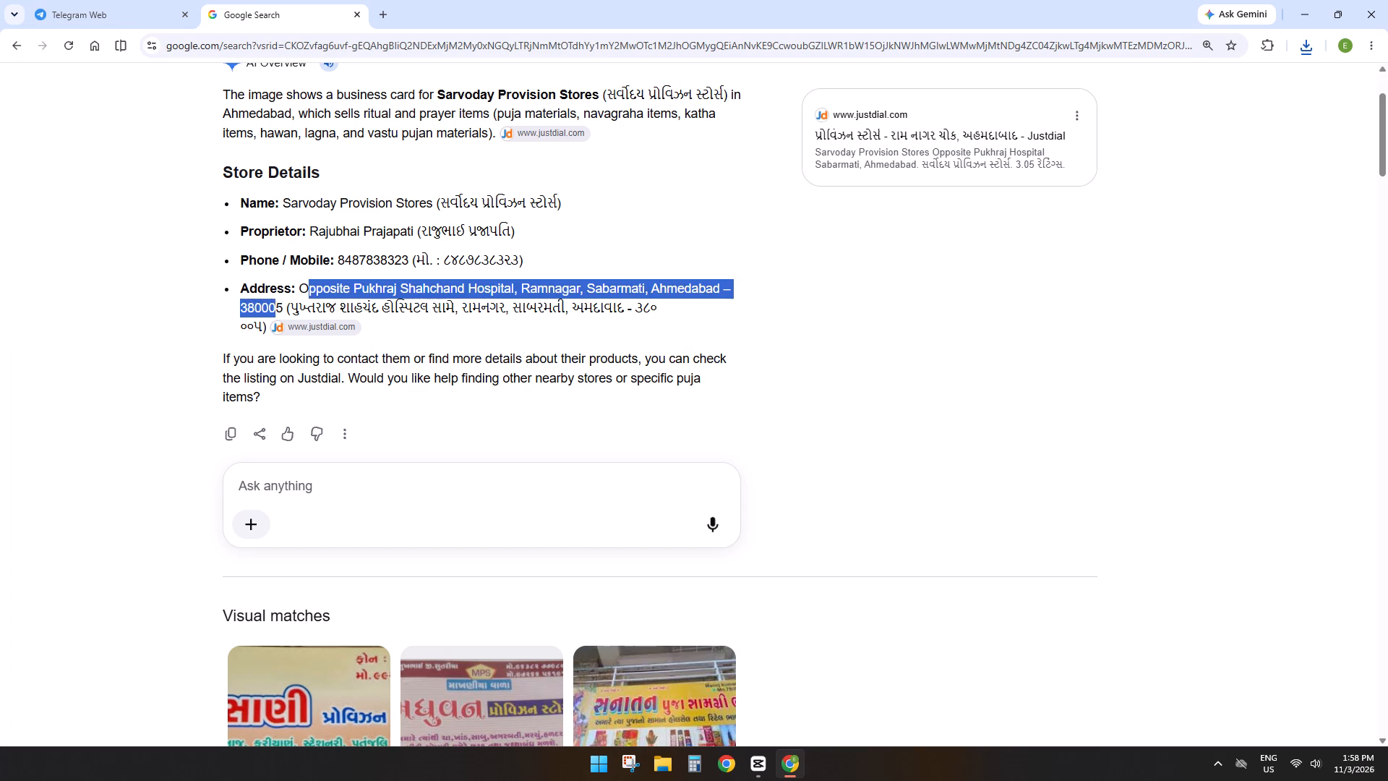
left_click_drag(272, 307, 285, 302)
left_click(288, 300)
left_click_drag(299, 283, 270, 303)
left_click_drag(270, 303, 283, 302)
key("ctrl+c")
key("ctrl+c")
key("ctrl+c")
key("ctrl+c")
key("ctrl+c")
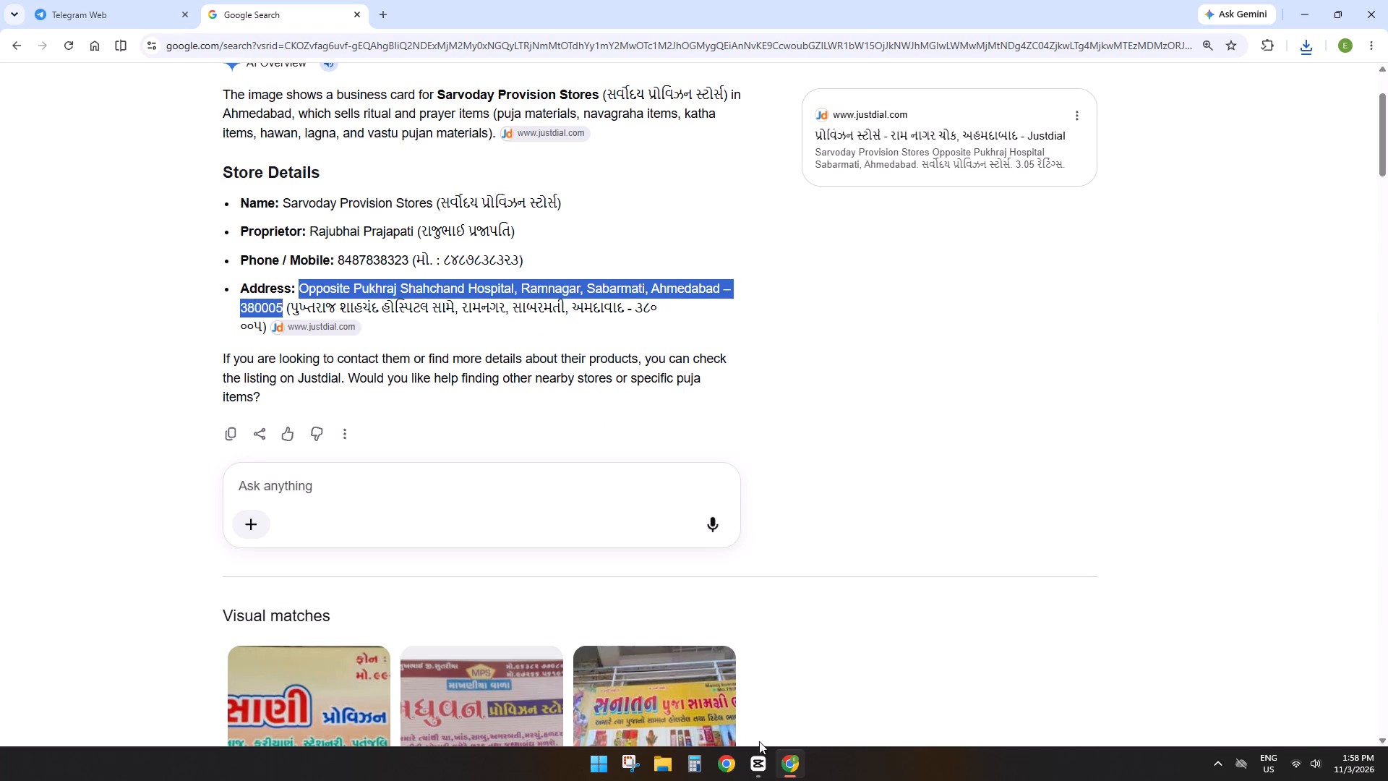
Switch to CapCut, open the contact-details compound clip and move the playhead to where its captions show.
left_click(761, 759)
double_click(348, 532)
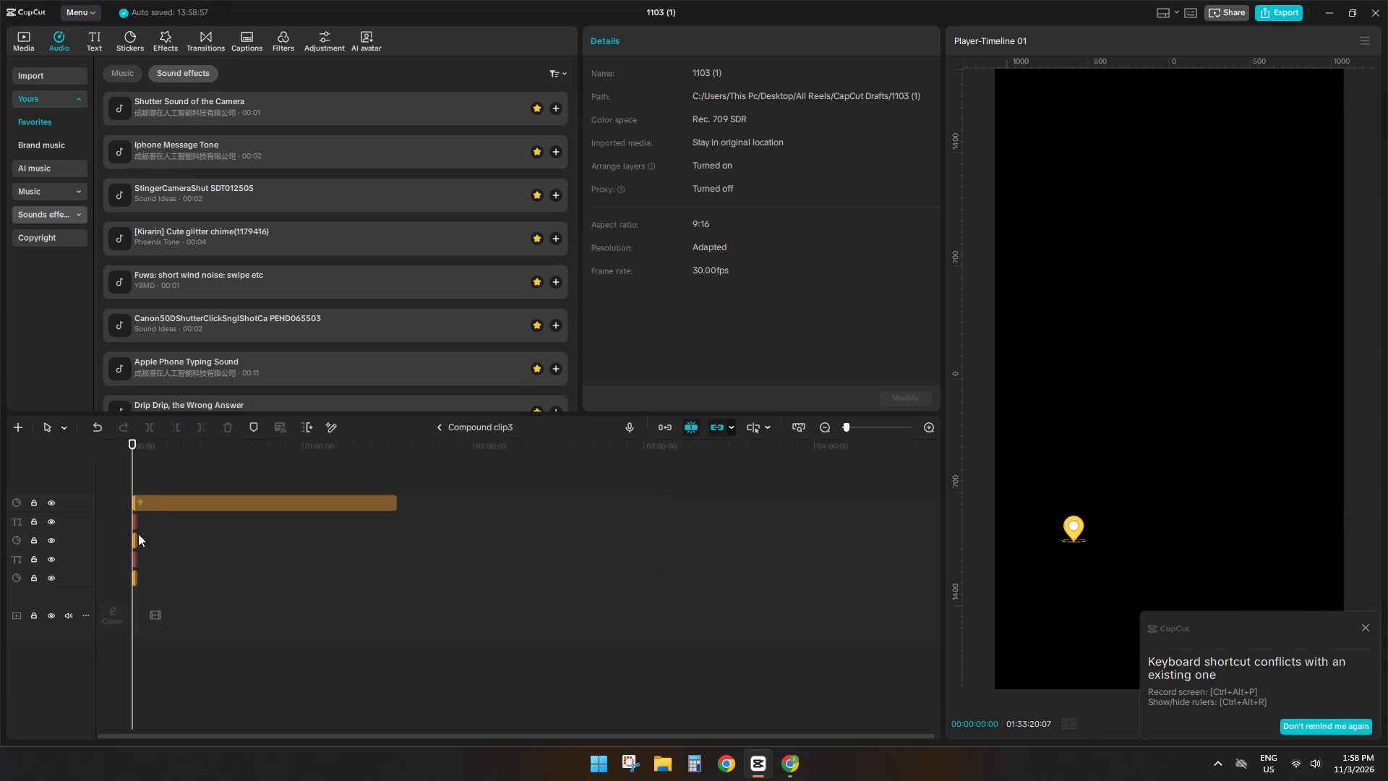
scroll(205, 573, "up", 20, "ctrl")
scroll(205, 573, "up", 7, "ctrl")
scroll(206, 573, "down", 1, "ctrl")
scroll(206, 573, "up", 4, "ctrl")
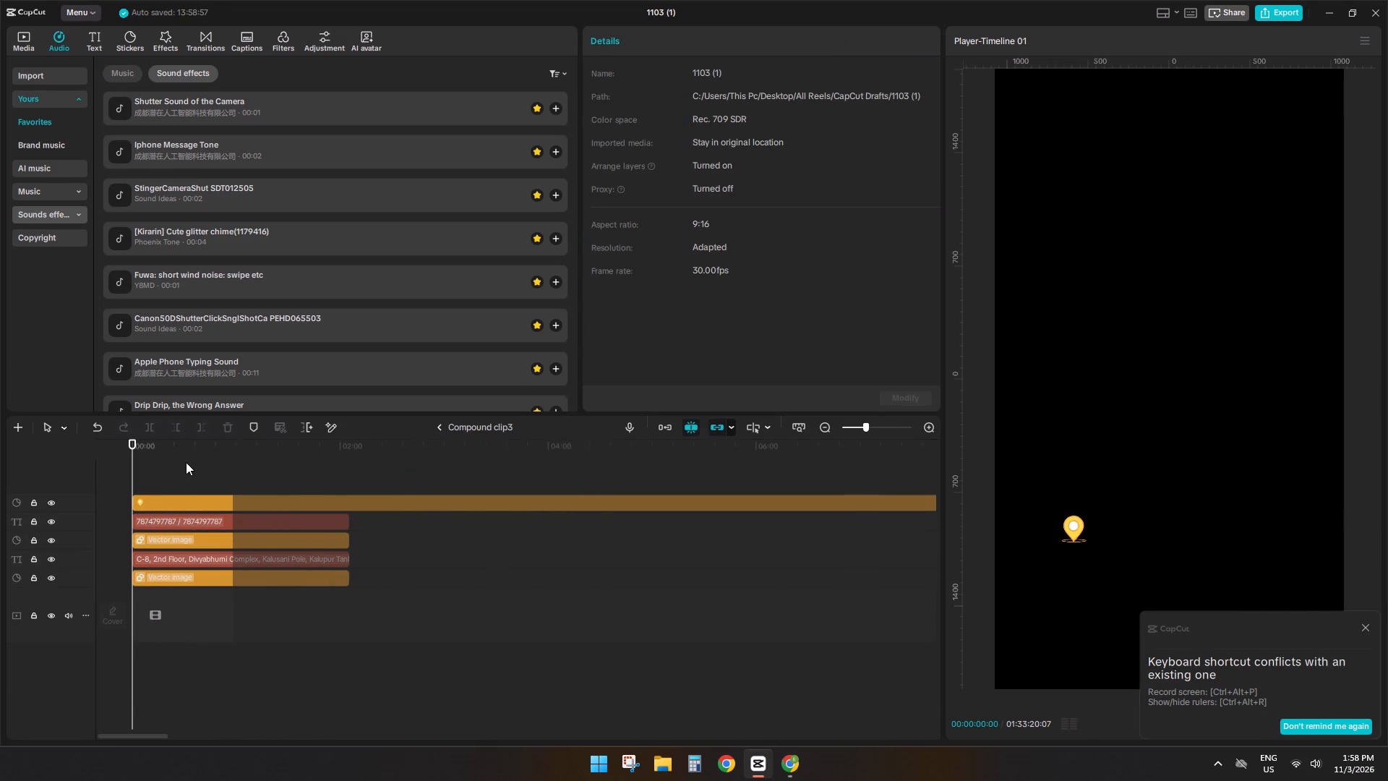
left_click(186, 462)
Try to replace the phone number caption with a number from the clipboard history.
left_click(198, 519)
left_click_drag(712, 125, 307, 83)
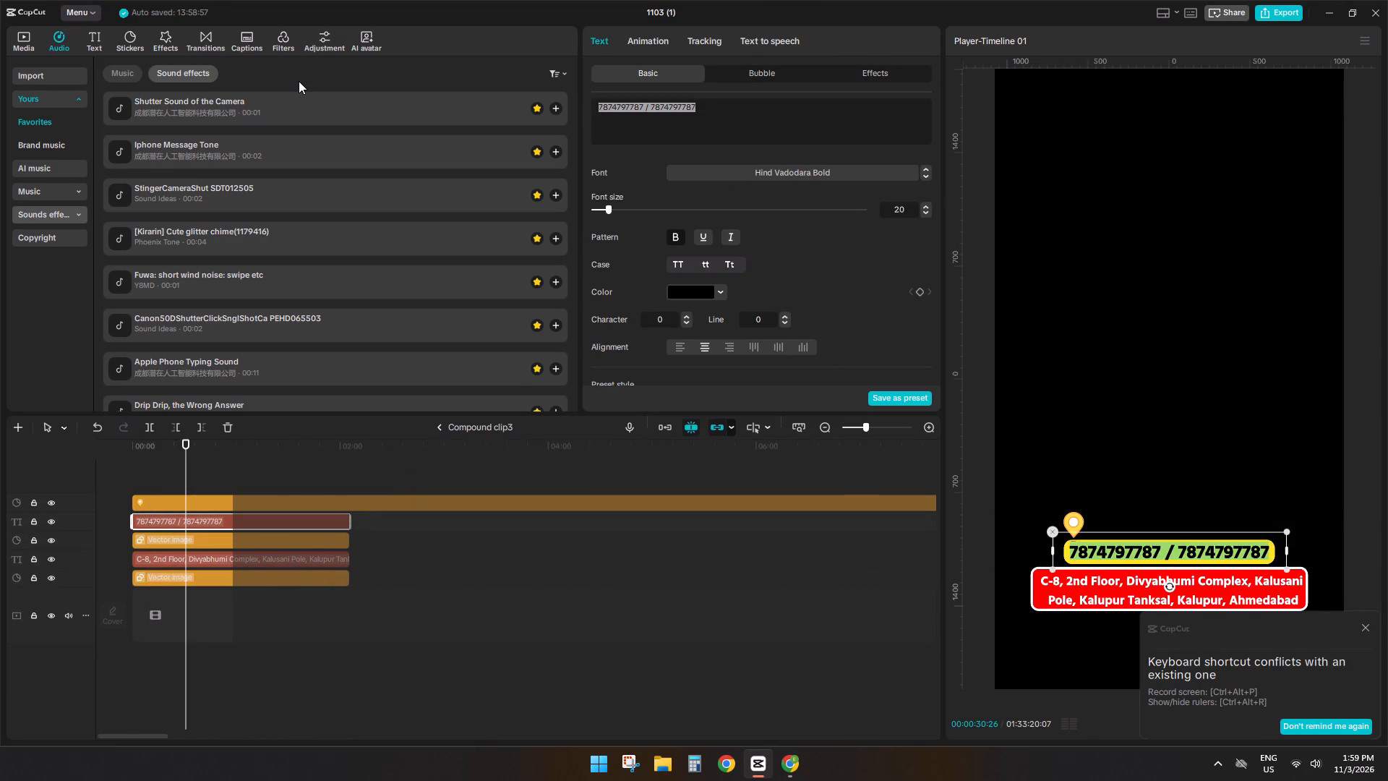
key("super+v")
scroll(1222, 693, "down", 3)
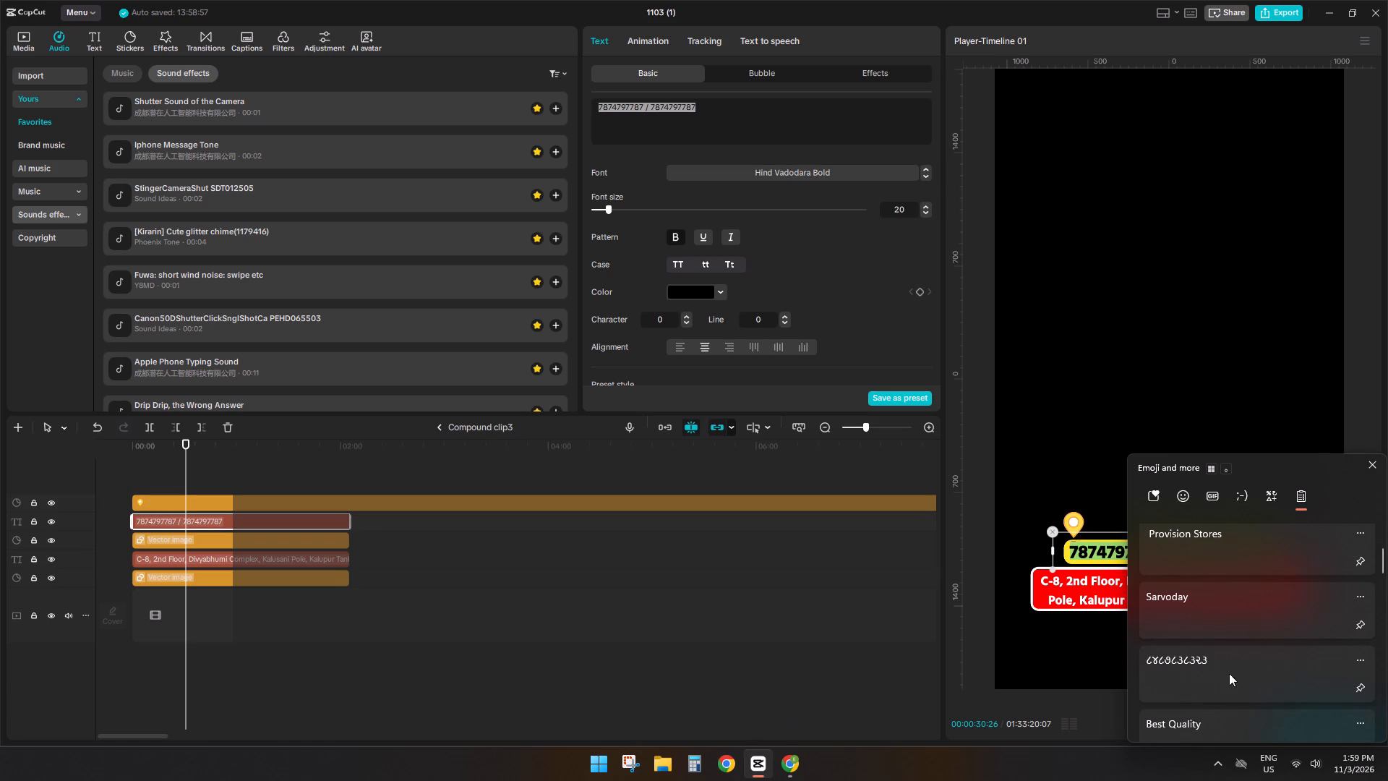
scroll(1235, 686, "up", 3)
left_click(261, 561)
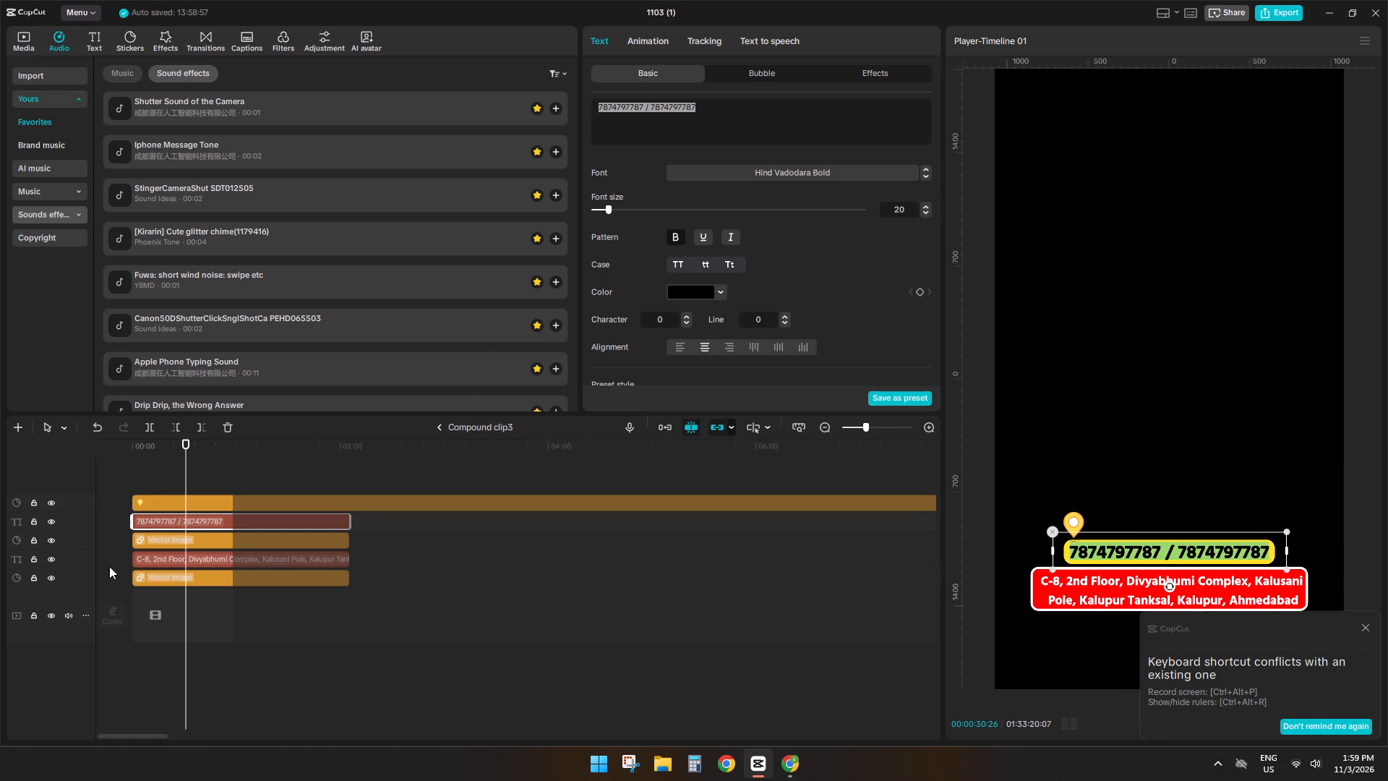
Replace the address caption's text with the copied store address.
left_click(200, 567)
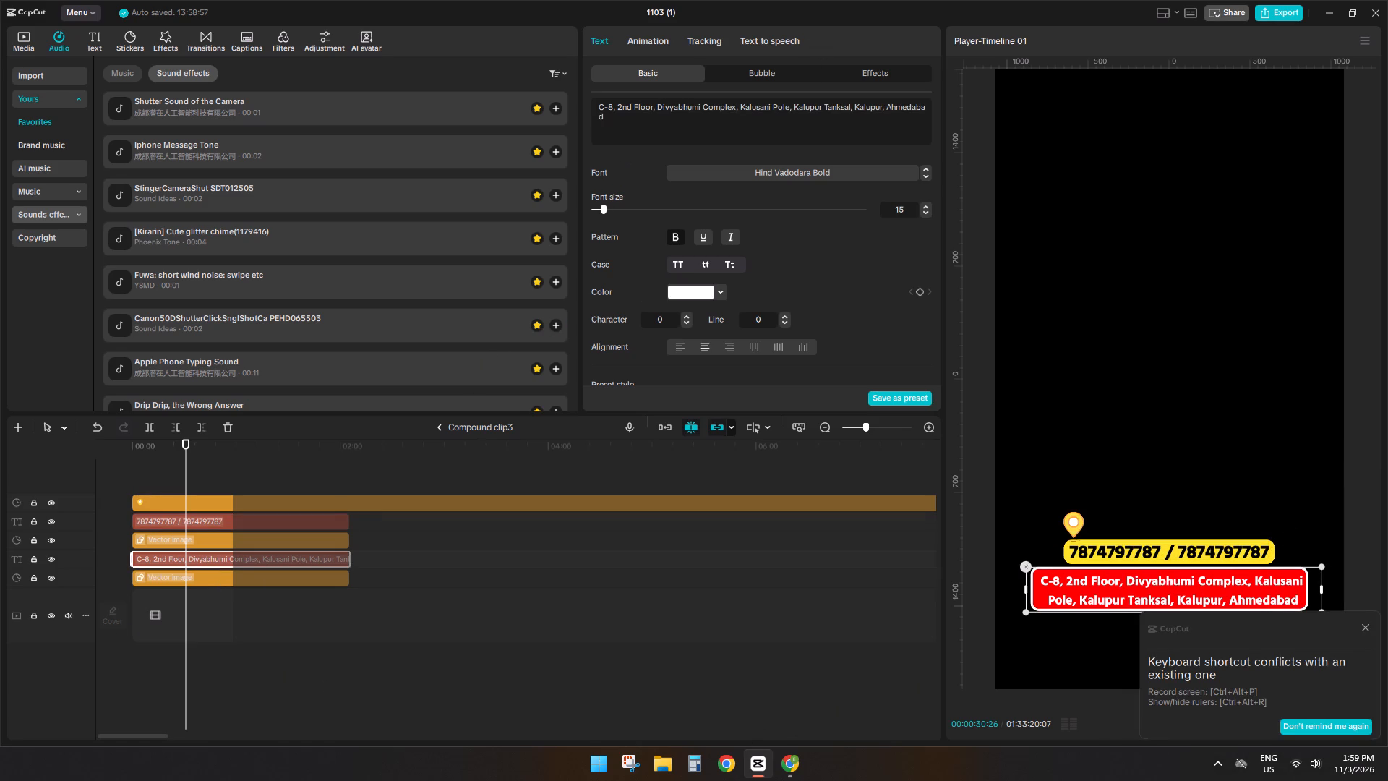
left_click_drag(633, 124, 505, 95)
key("super+v")
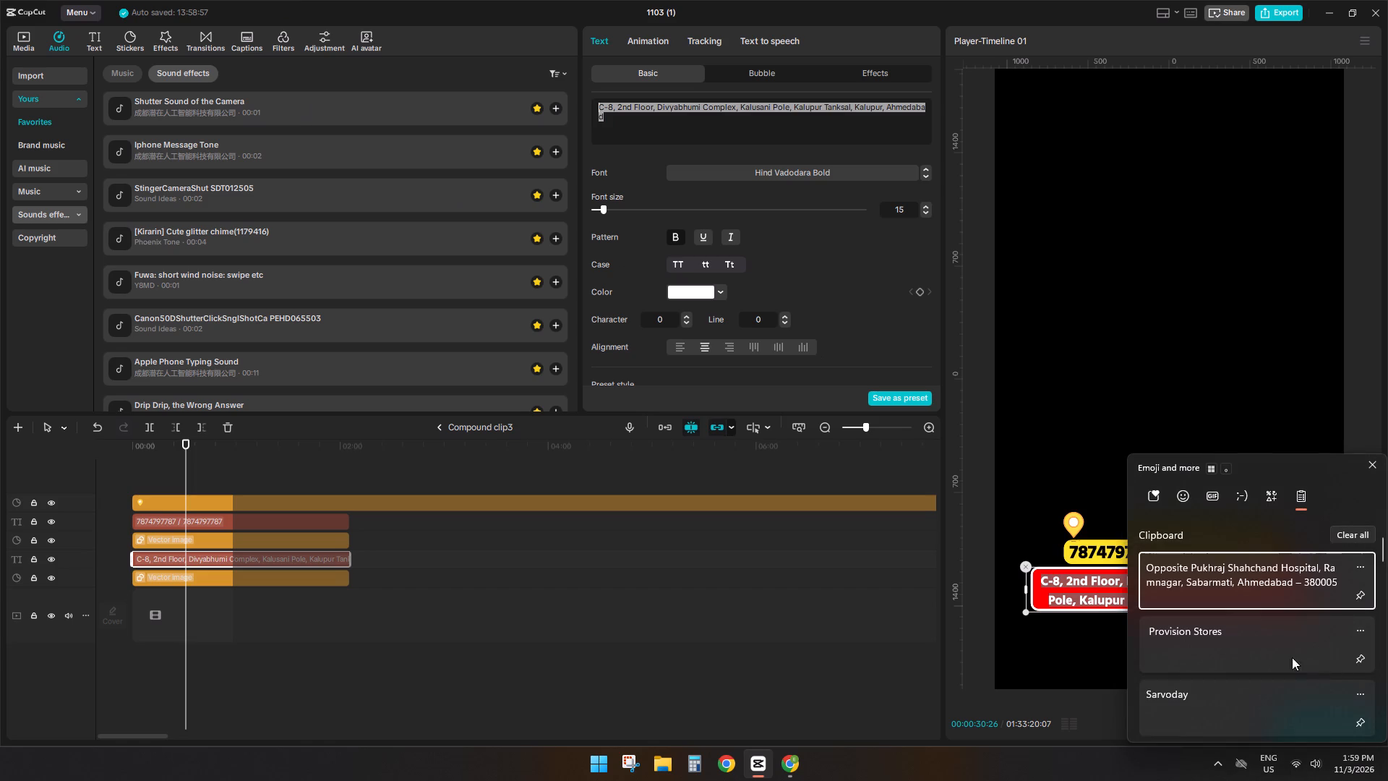
left_click(1247, 579)
key("ctrl+v")
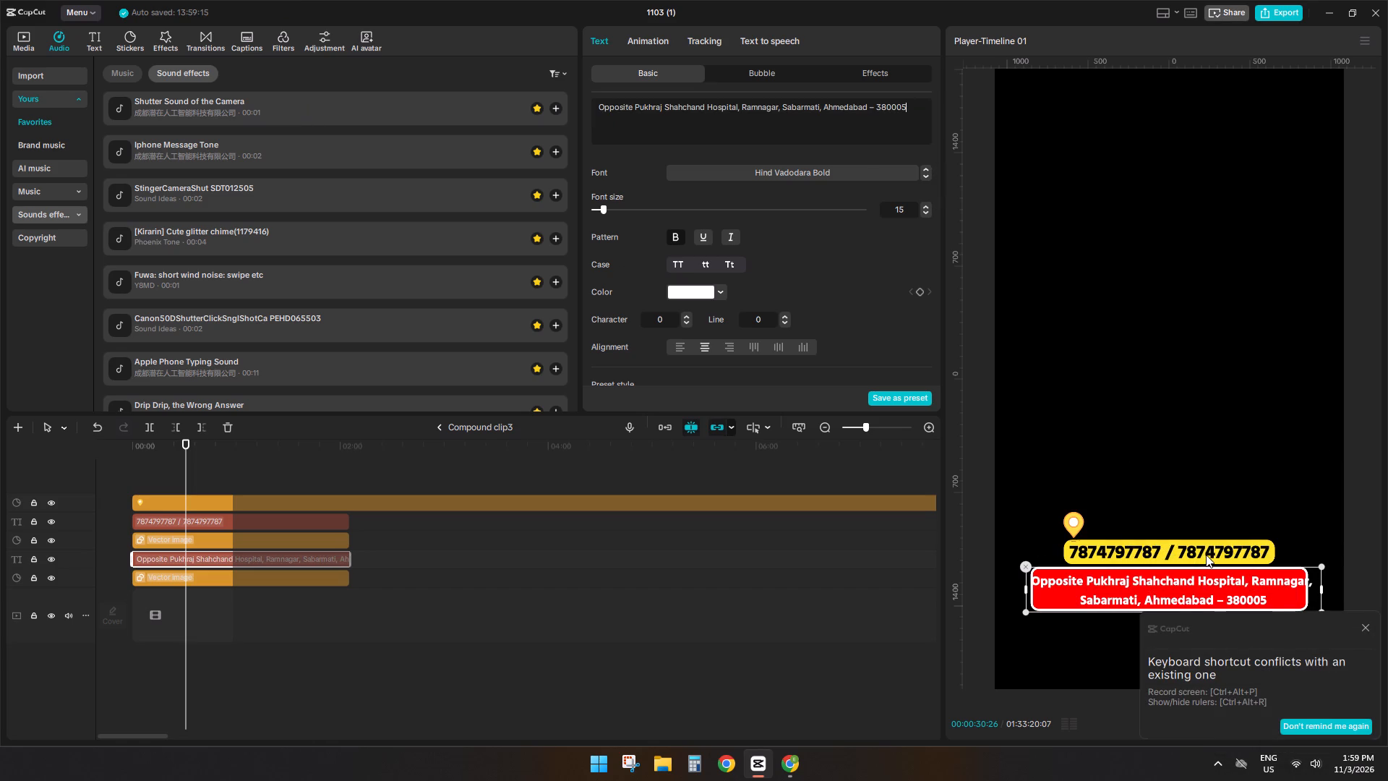
Shrink and reposition the address caption so its text fits inside the red box.
left_click(1029, 608)
left_click(1037, 606)
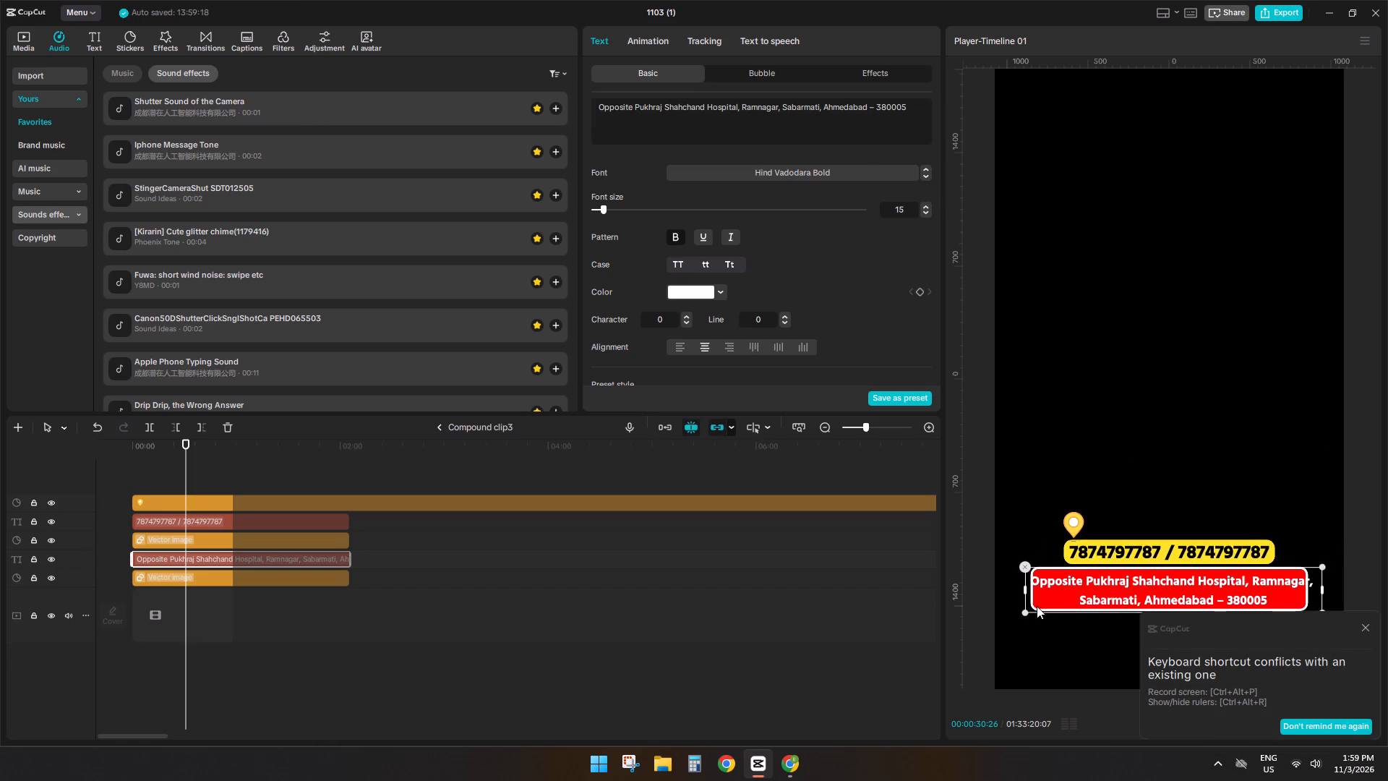
left_click(1040, 605)
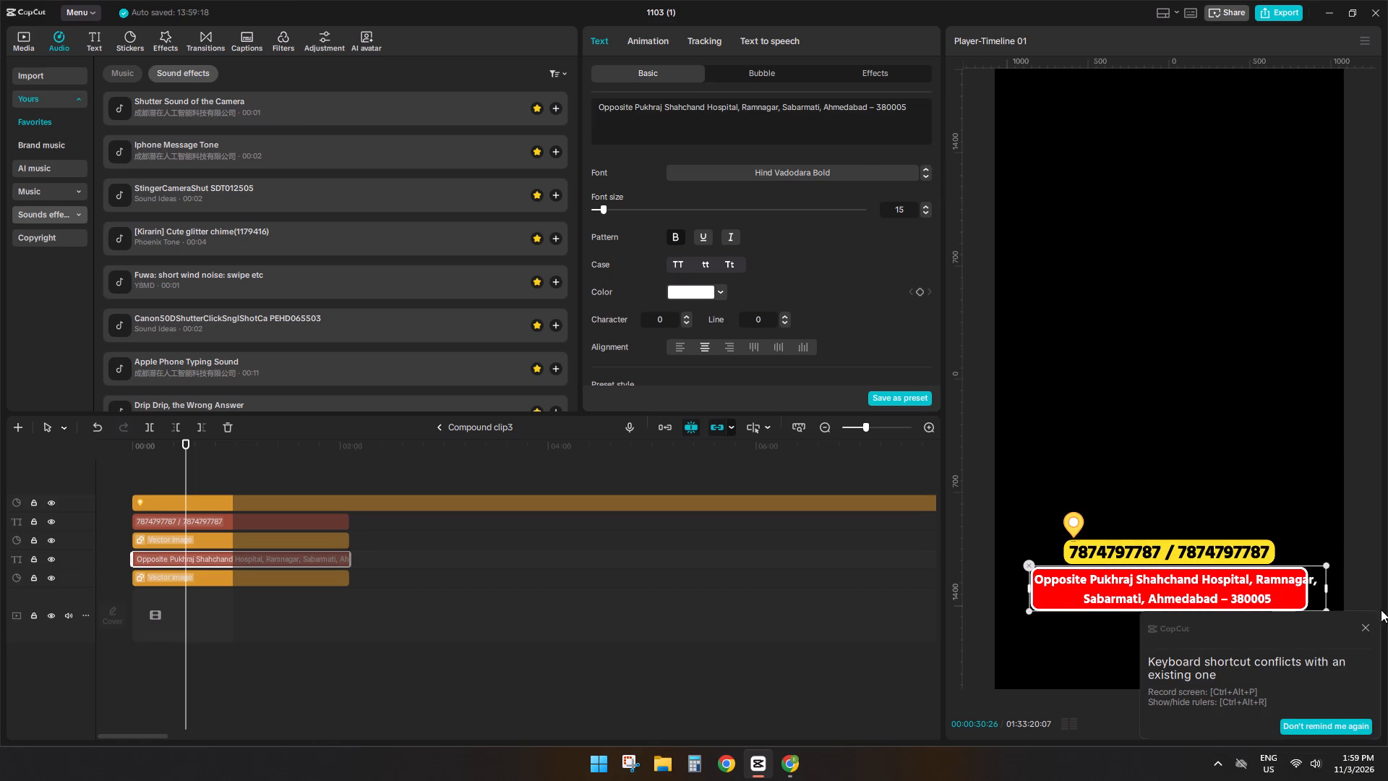
left_click(1368, 631)
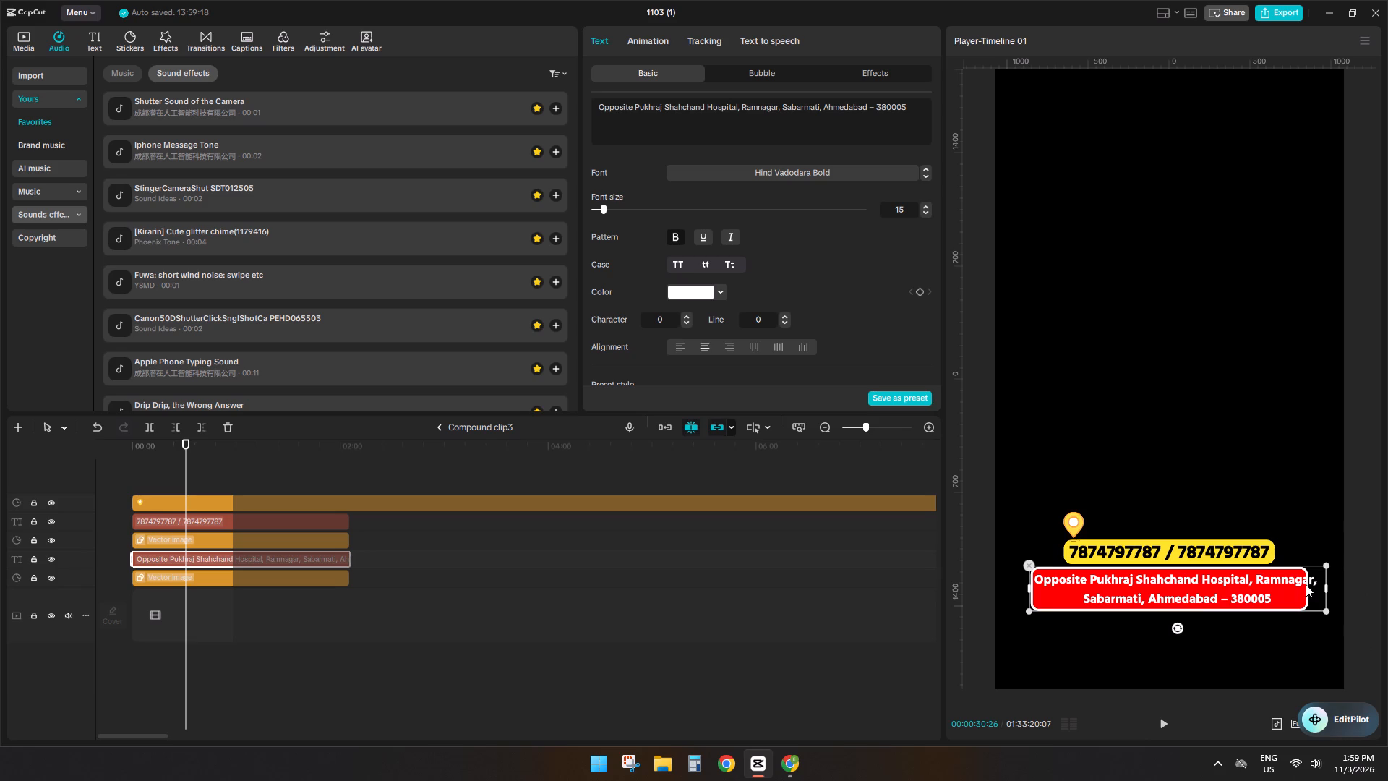
left_click_drag(1306, 584, 1298, 586)
left_click(1298, 586)
left_click_drag(1320, 568, 1316, 571)
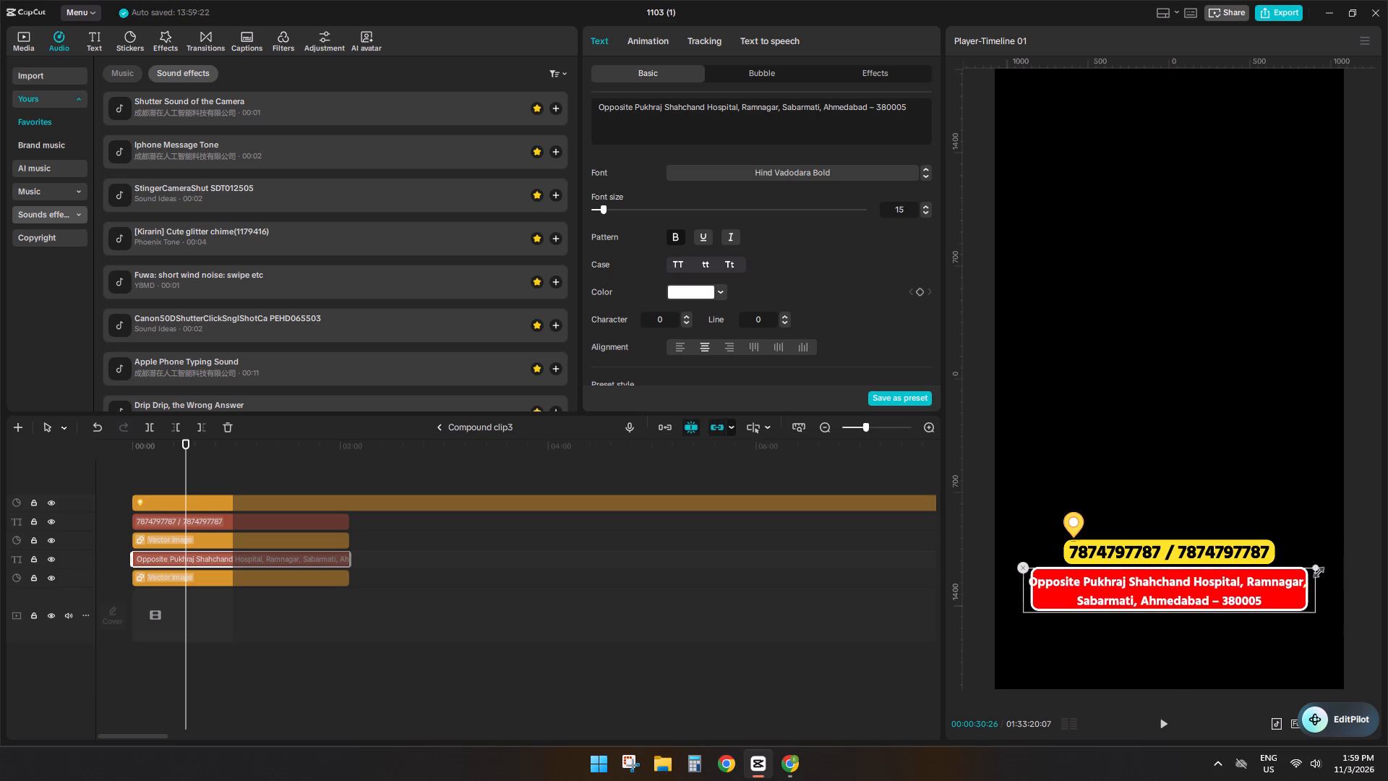
left_click_drag(1316, 571, 1308, 577)
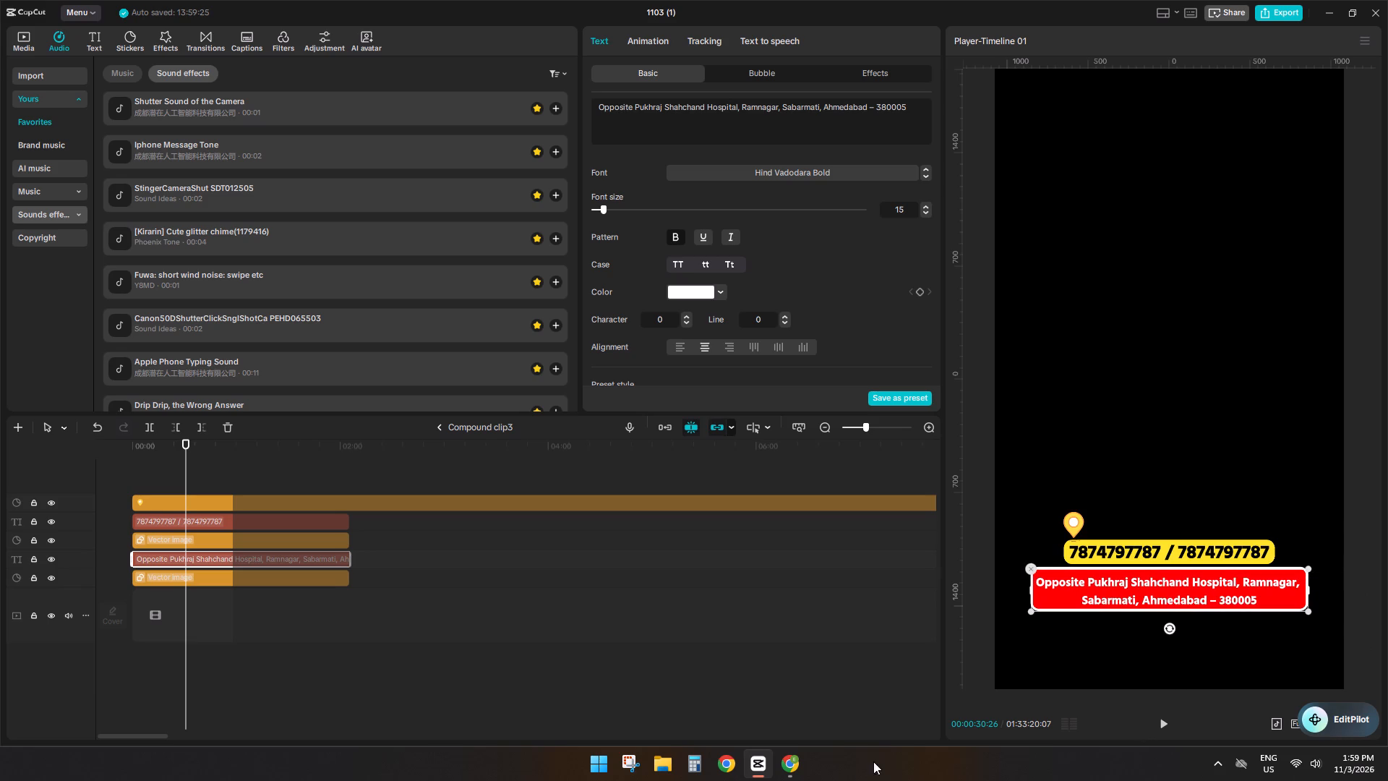
Switch back to Chrome with the business card search results.
left_click(794, 768)
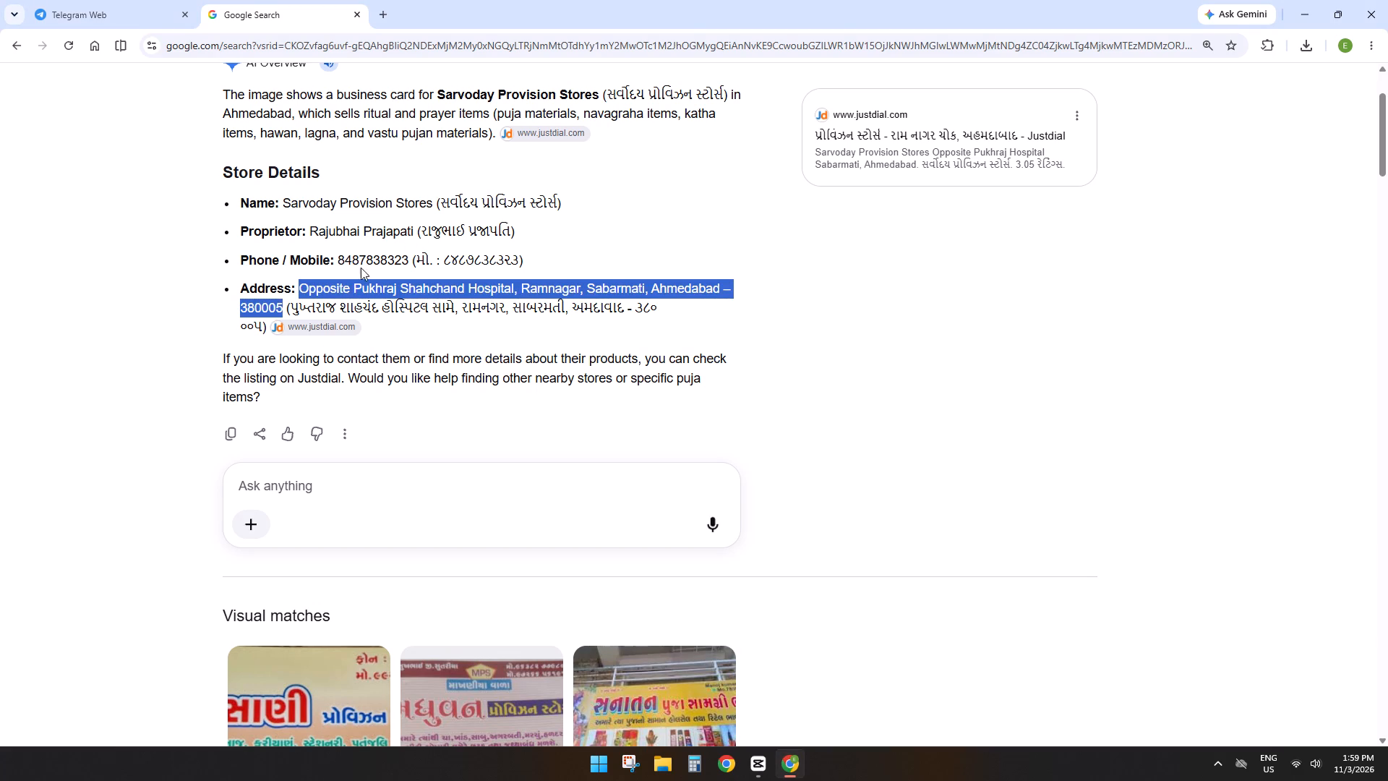
Copy the store's ten-digit mobile number from the Store Details in the search results.
left_click_drag(338, 253, 369, 251)
left_click_drag(380, 251, 408, 250)
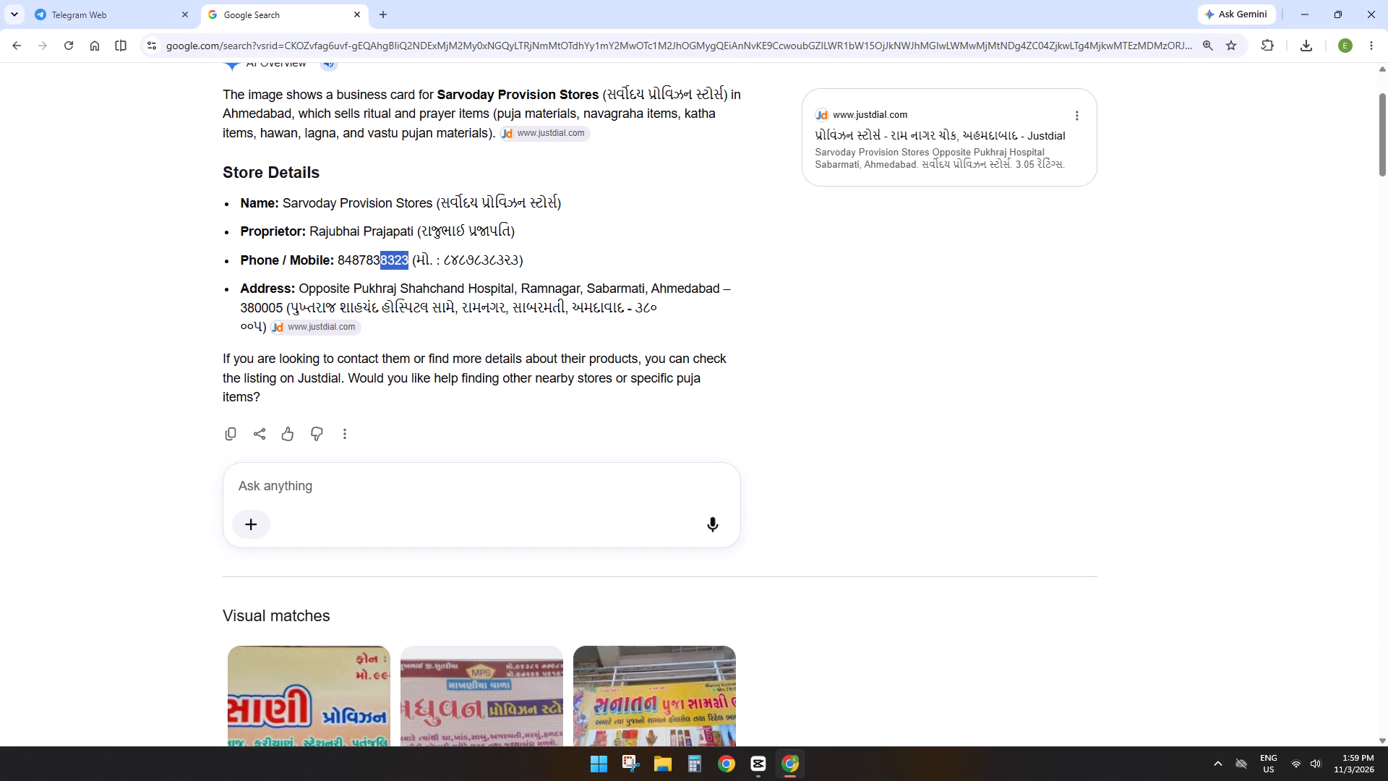
left_click(408, 268)
left_click_drag(408, 261, 368, 266)
left_click_drag(365, 266, 350, 266)
left_click(343, 266)
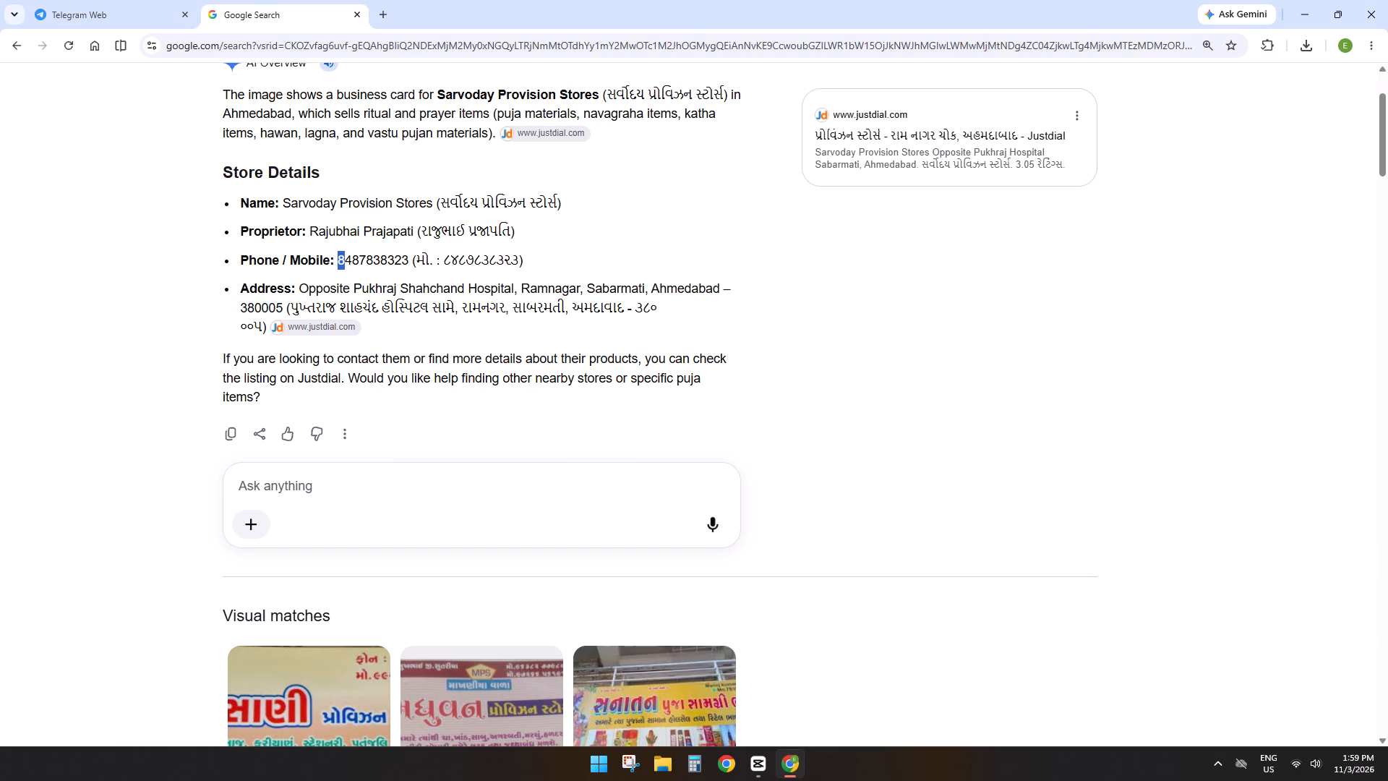
left_click_drag(338, 264, 367, 264)
left_click(367, 265)
left_click_drag(341, 258, 375, 258)
left_click_drag(375, 258, 407, 255)
key("ctrl+c")
key("ctrl+c")
Switch to CapCut and replace the phone number caption's text with the copied mobile number, prefixed with +91 and a space.
left_click(763, 769)
left_click(195, 526)
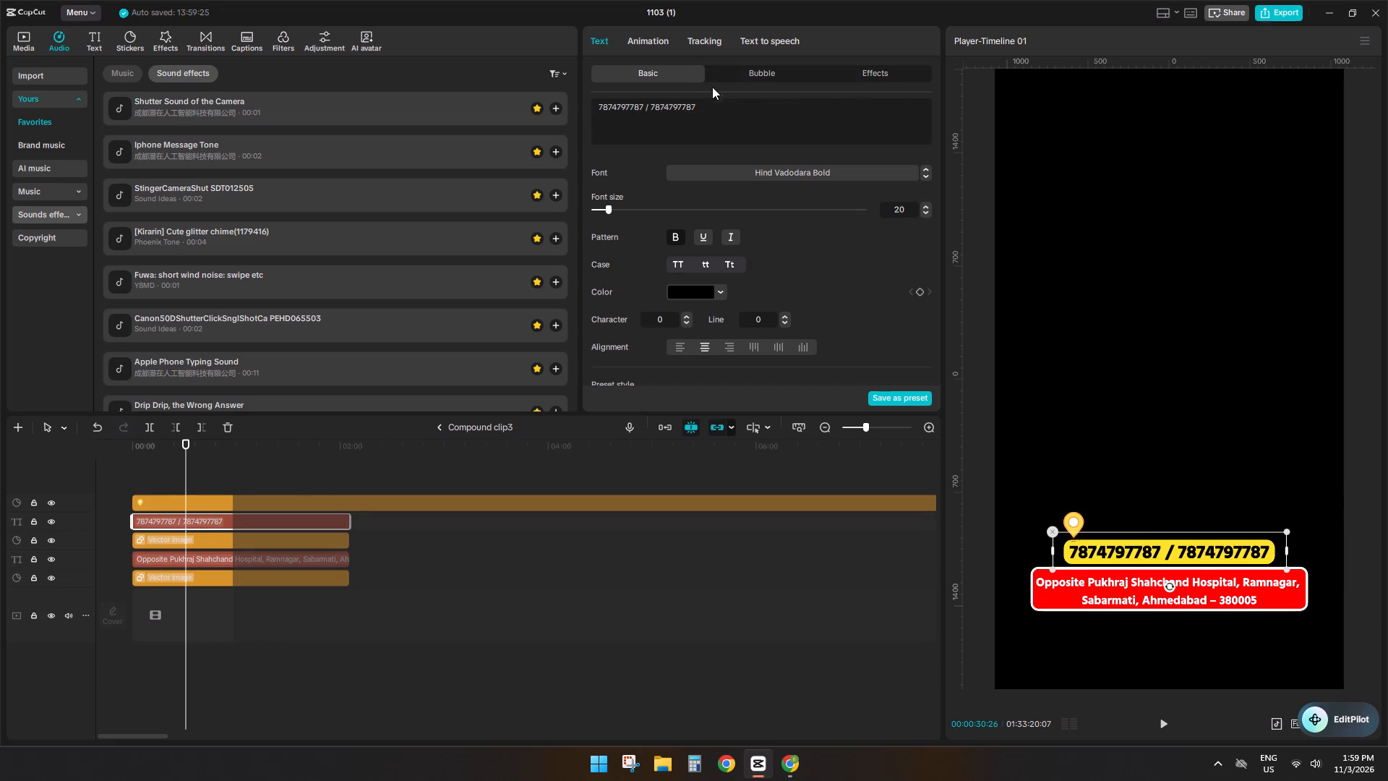
left_click_drag(716, 101, 368, 99)
left_click_drag(771, 124, 661, 119)
left_click_drag(441, 108, 429, 108)
left_click_drag(750, 112, 591, 102)
key("ctrl+v")
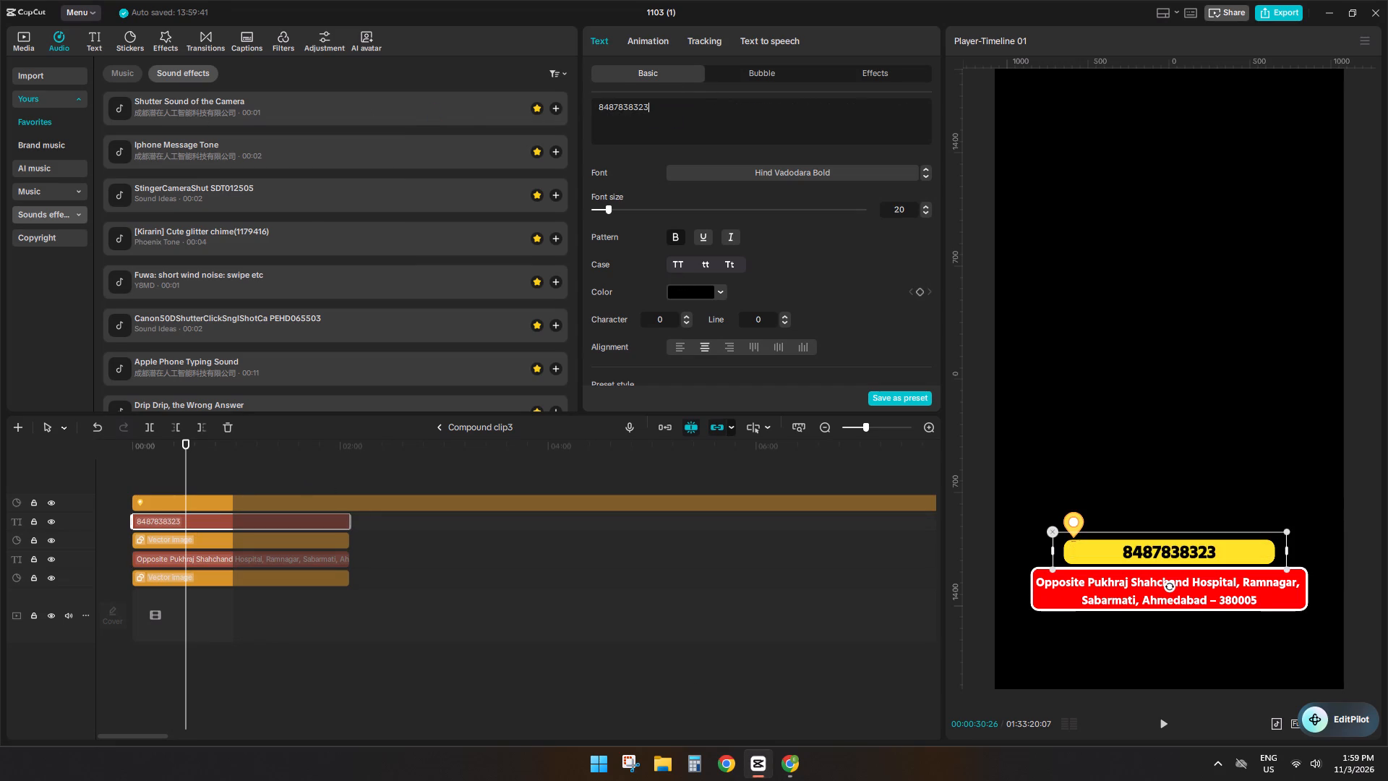
left_click(600, 105)
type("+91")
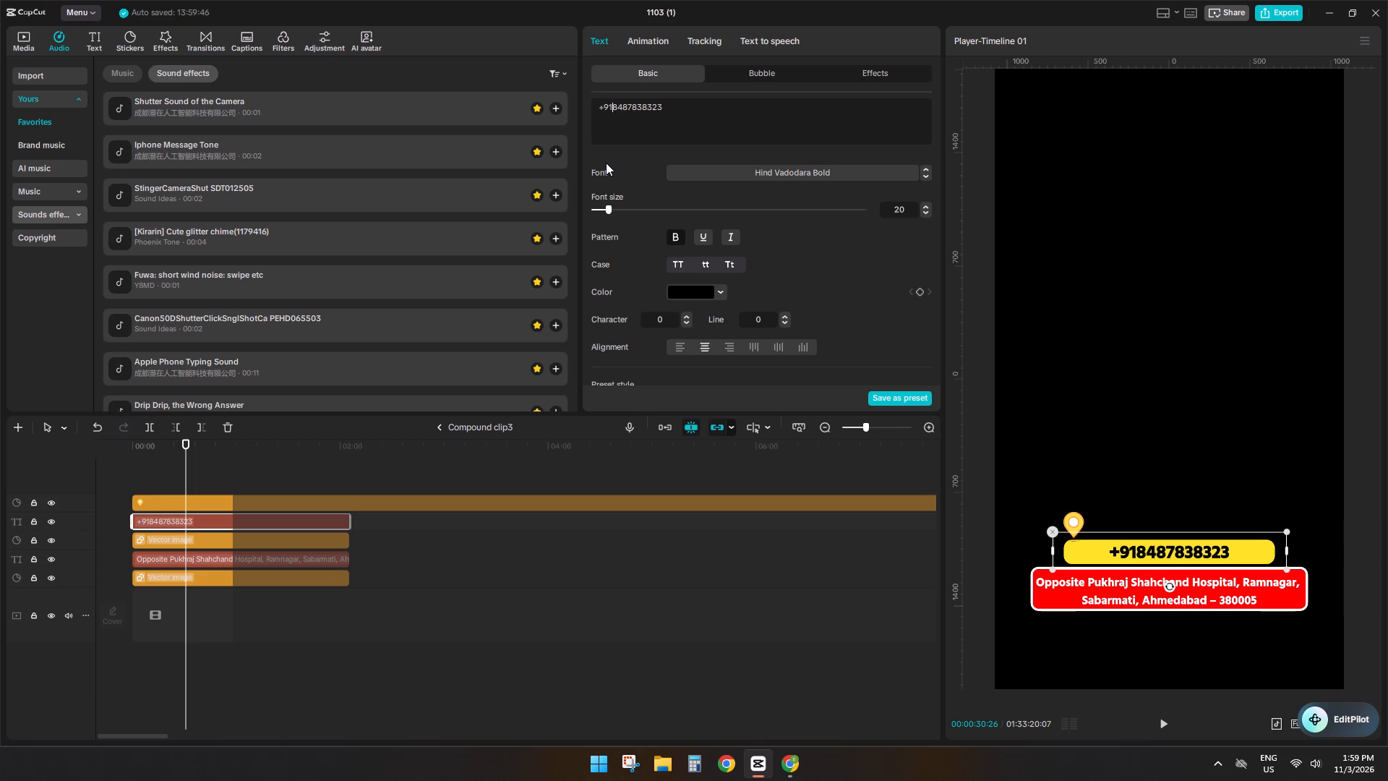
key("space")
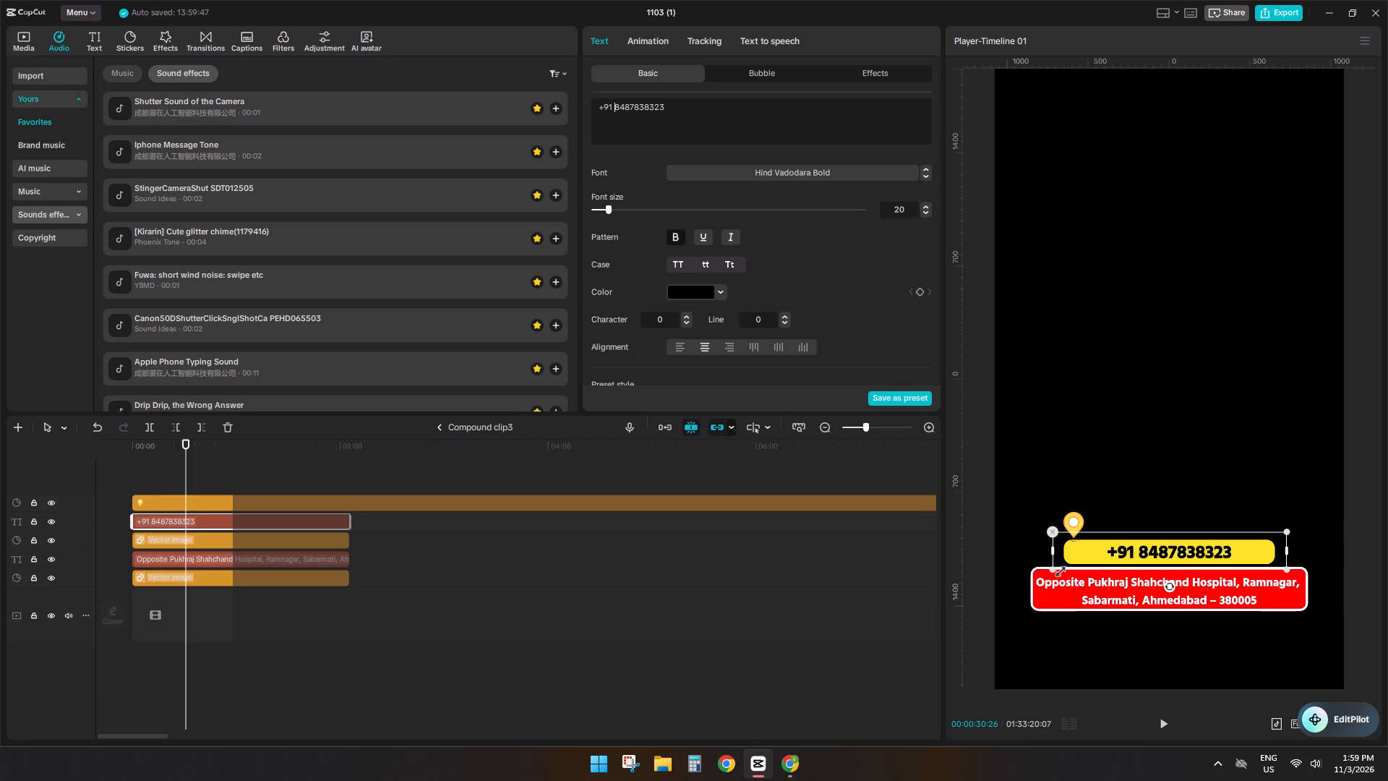
Enlarge the phone number caption over the yellow box and return to the main timeline.
left_click_drag(1053, 569, 1003, 568)
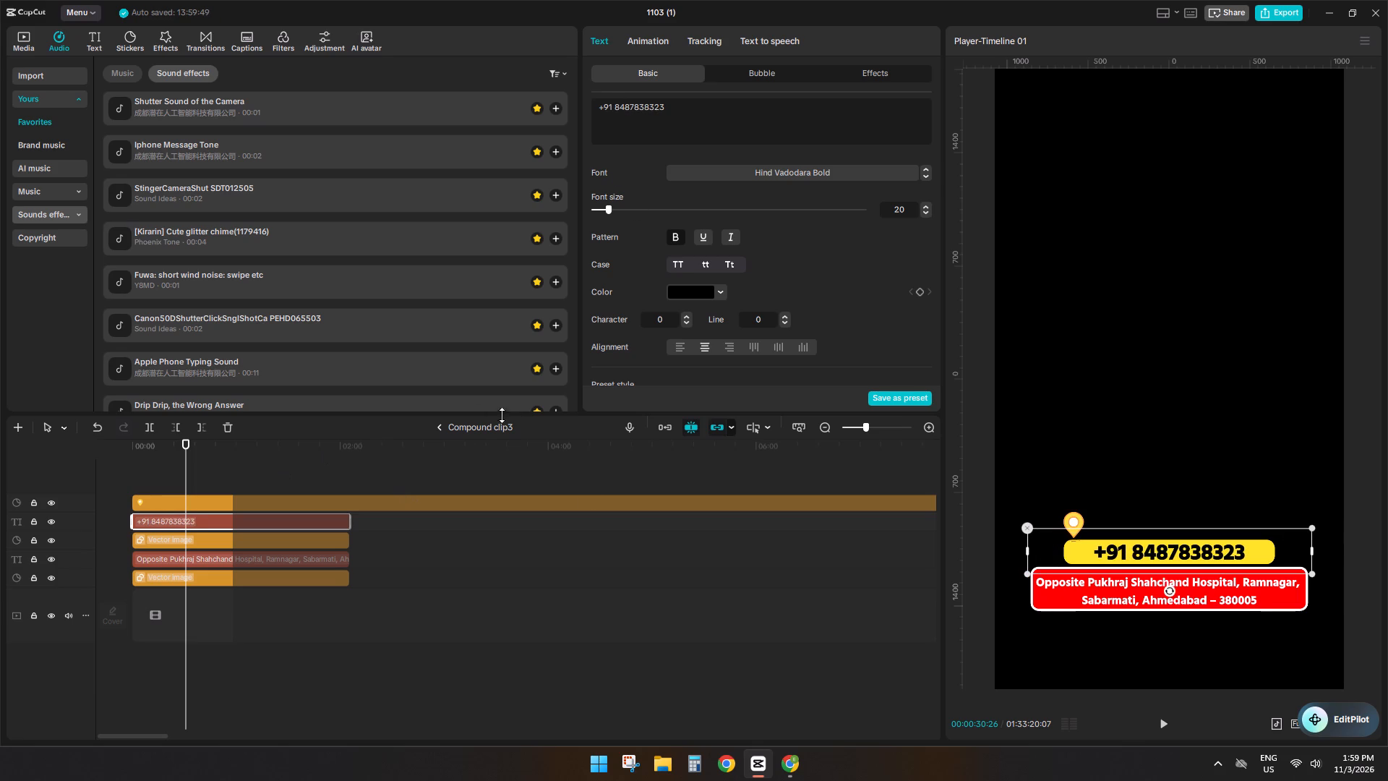
left_click(440, 422)
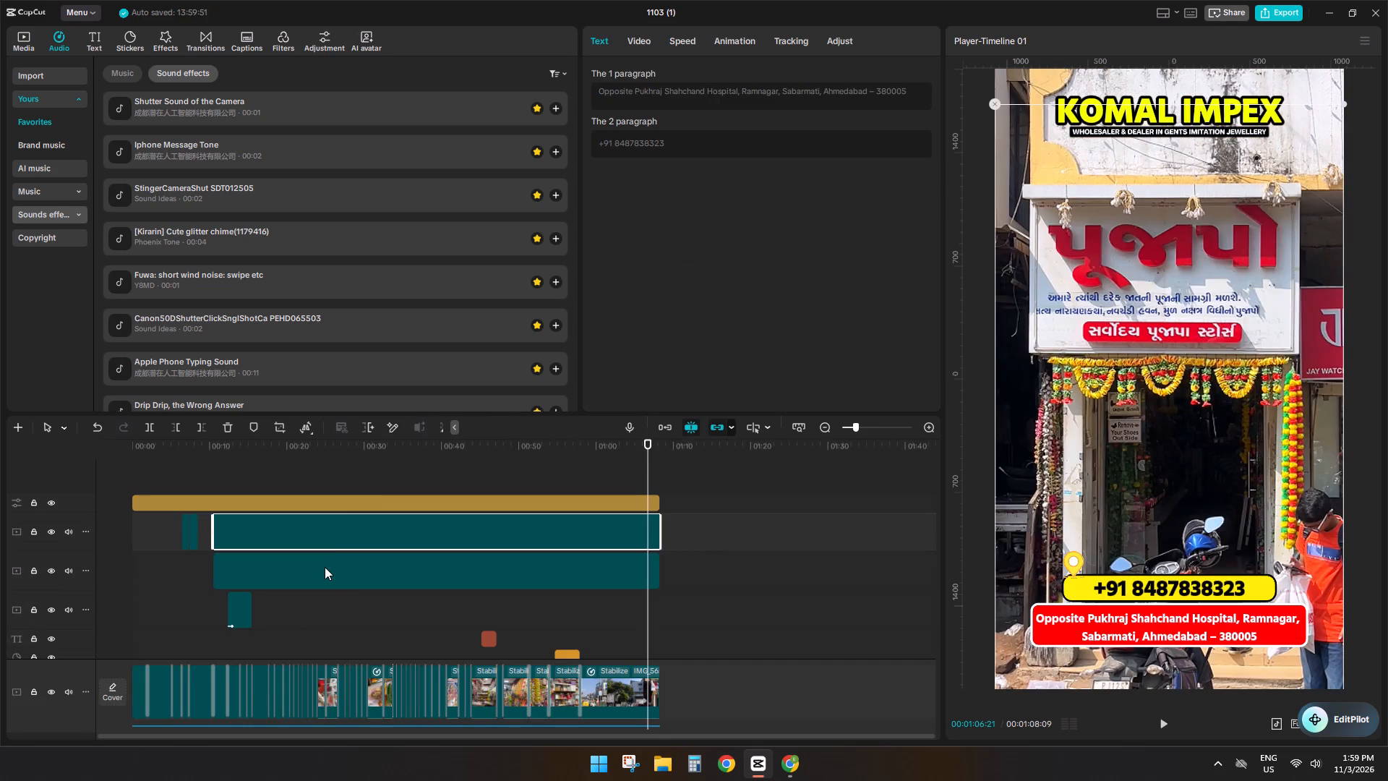
Open the shop title compound clip and replace the KOMAL IMPEX heading text with an entry from the clipboard history.
double_click(325, 567)
left_click(173, 555)
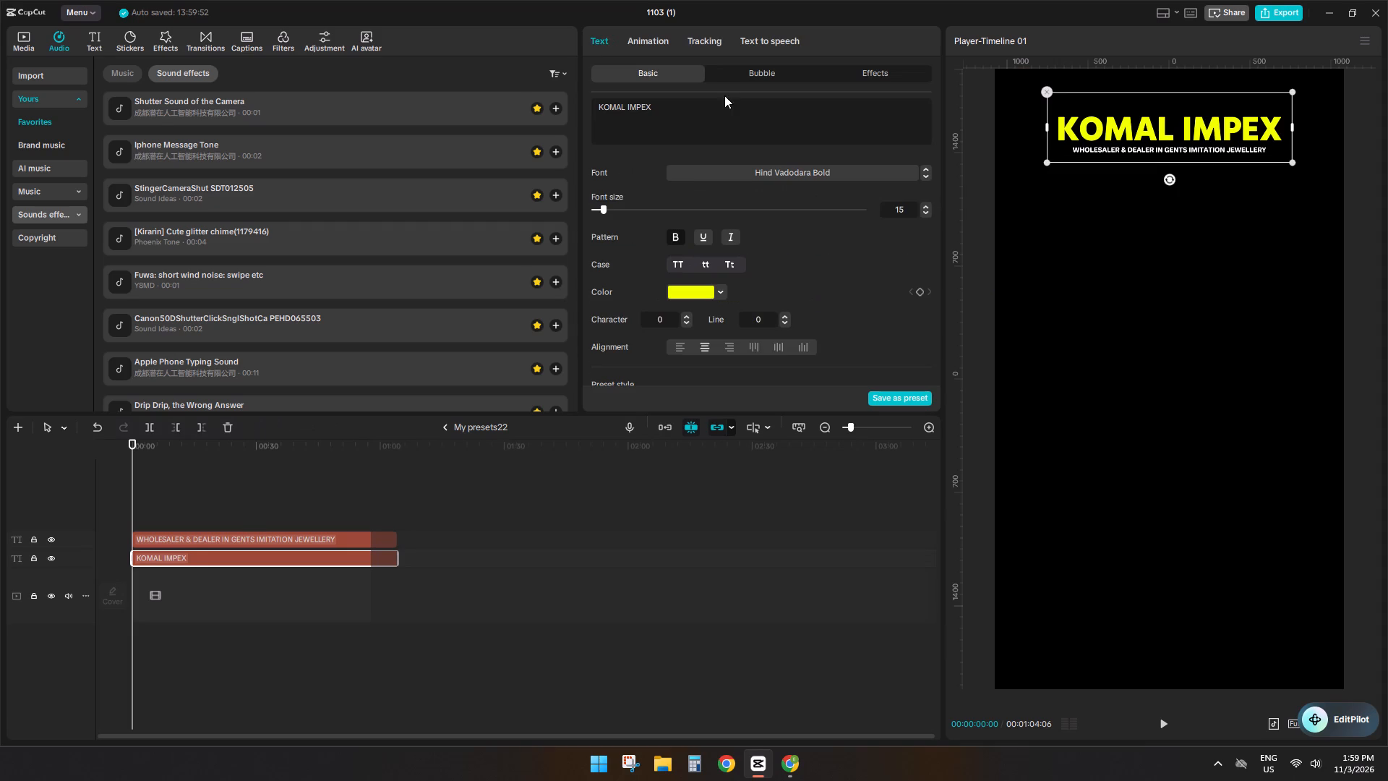
left_click(668, 111)
left_click_drag(620, 108, 527, 109)
left_click_drag(455, 111, 438, 111)
left_click_drag(698, 119, 693, 119)
left_click_drag(693, 119, 571, 108)
left_click_drag(683, 103, 600, 106)
key("super+v")
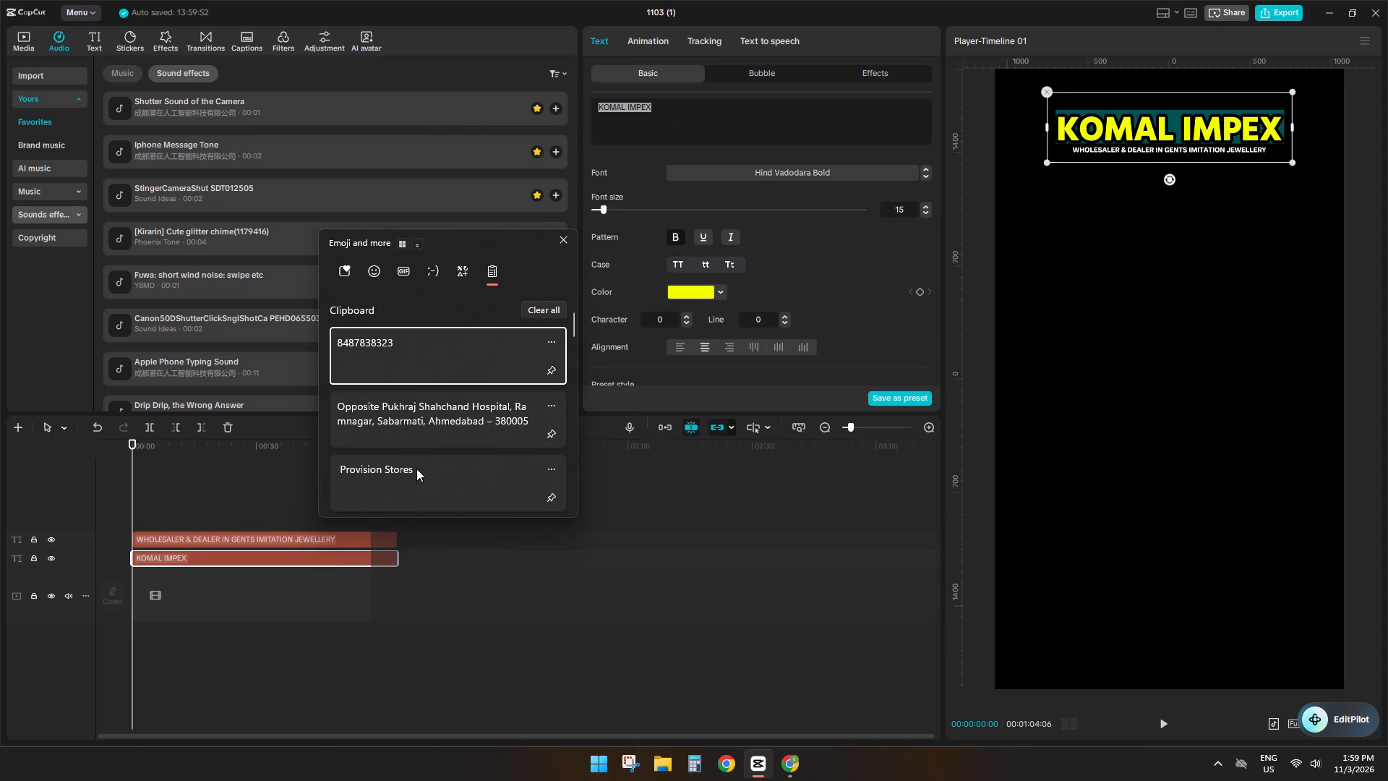
Replace the "KOMAL IMPEX" heading with the copied "Sarvoday" and set it in uppercase.
scroll(414, 479, "down", 3)
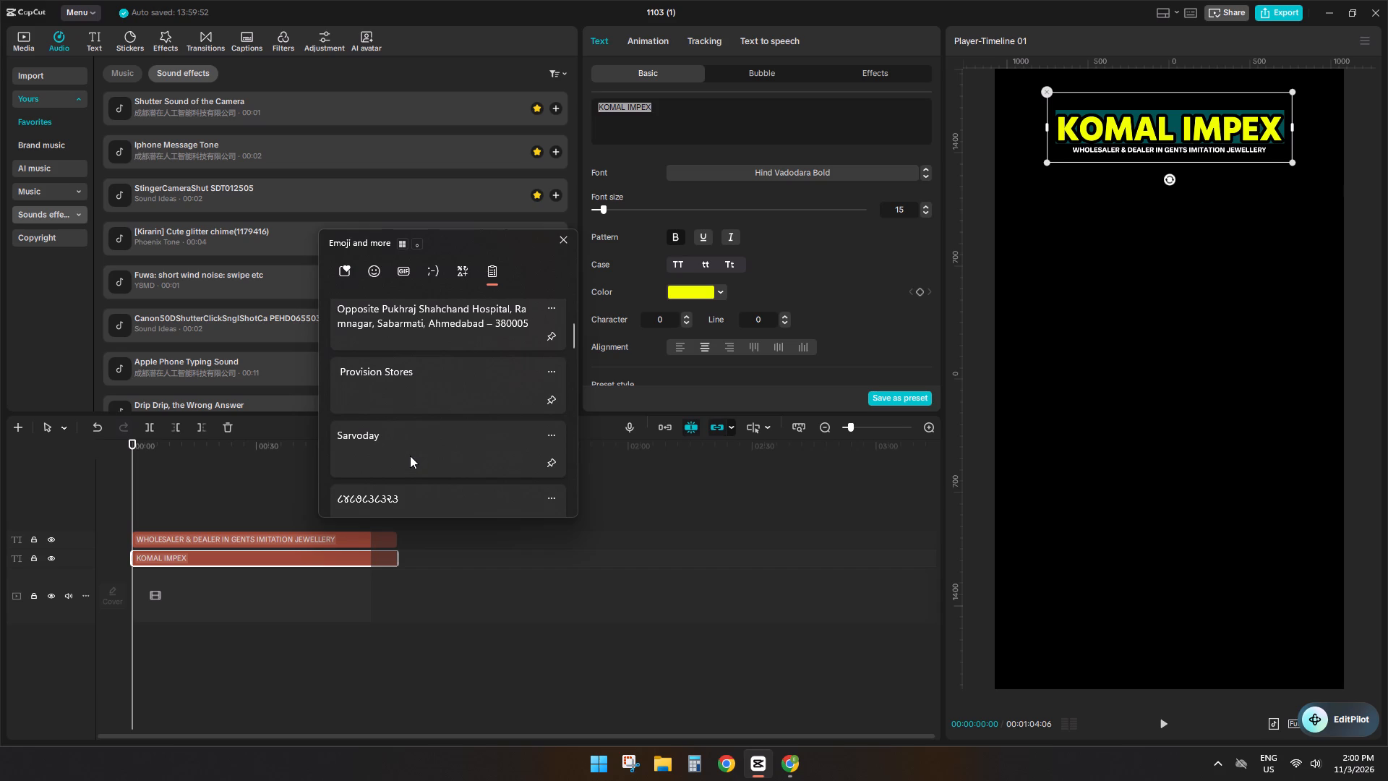
left_click(410, 456)
key("ctrl+v")
left_click(673, 257)
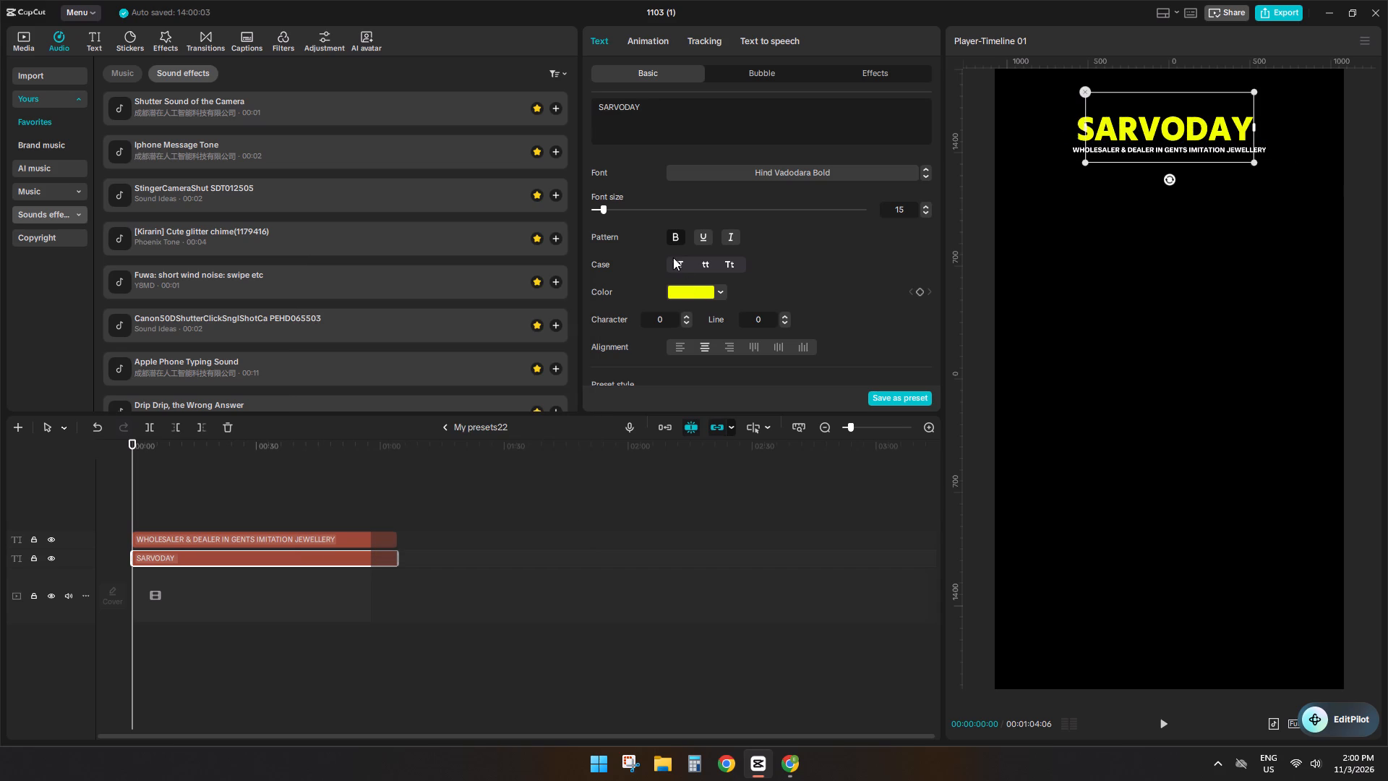
Replace the "WHOLESALER & DEALER IN GENTS IMITATION JEWELLERY" subtitle with the copied "Provision Stores".
left_click(196, 539)
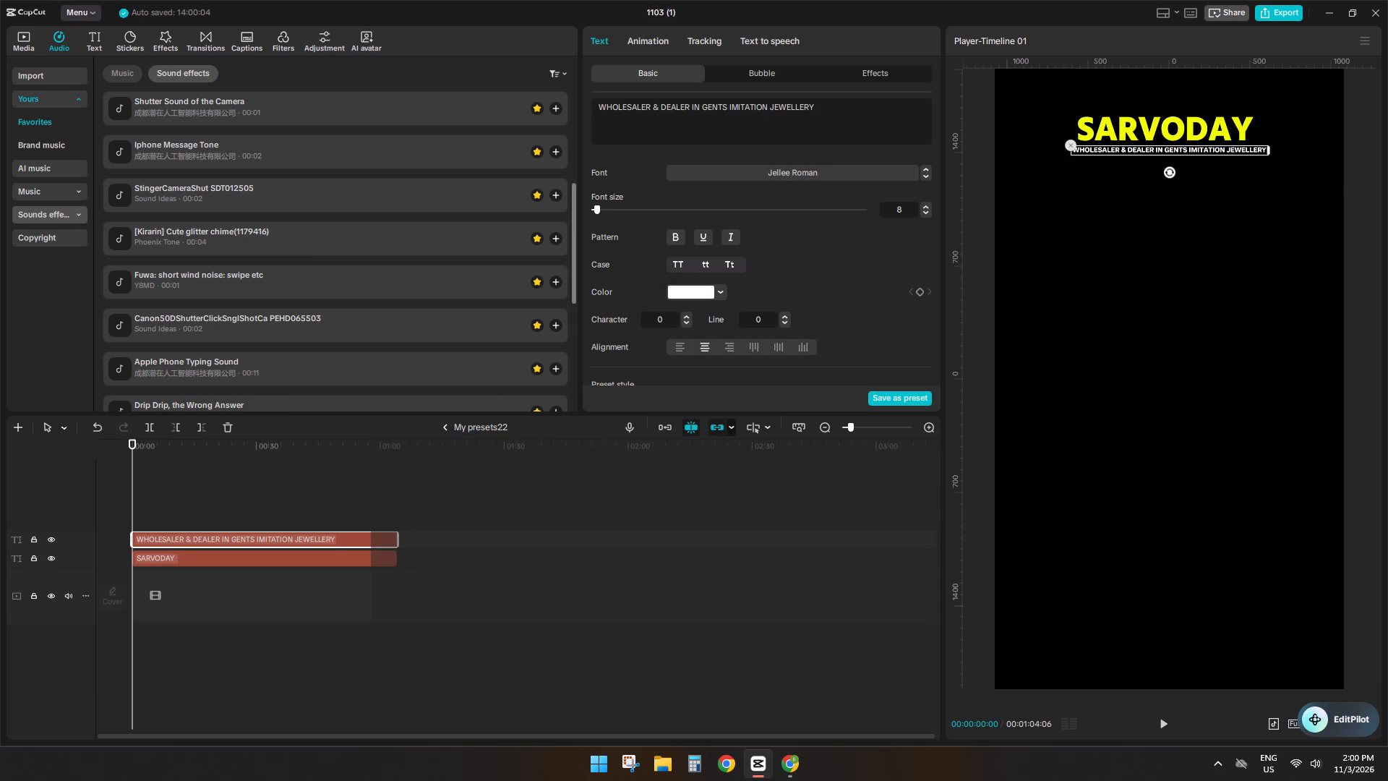
left_click_drag(824, 114, 429, 106)
key("super+v")
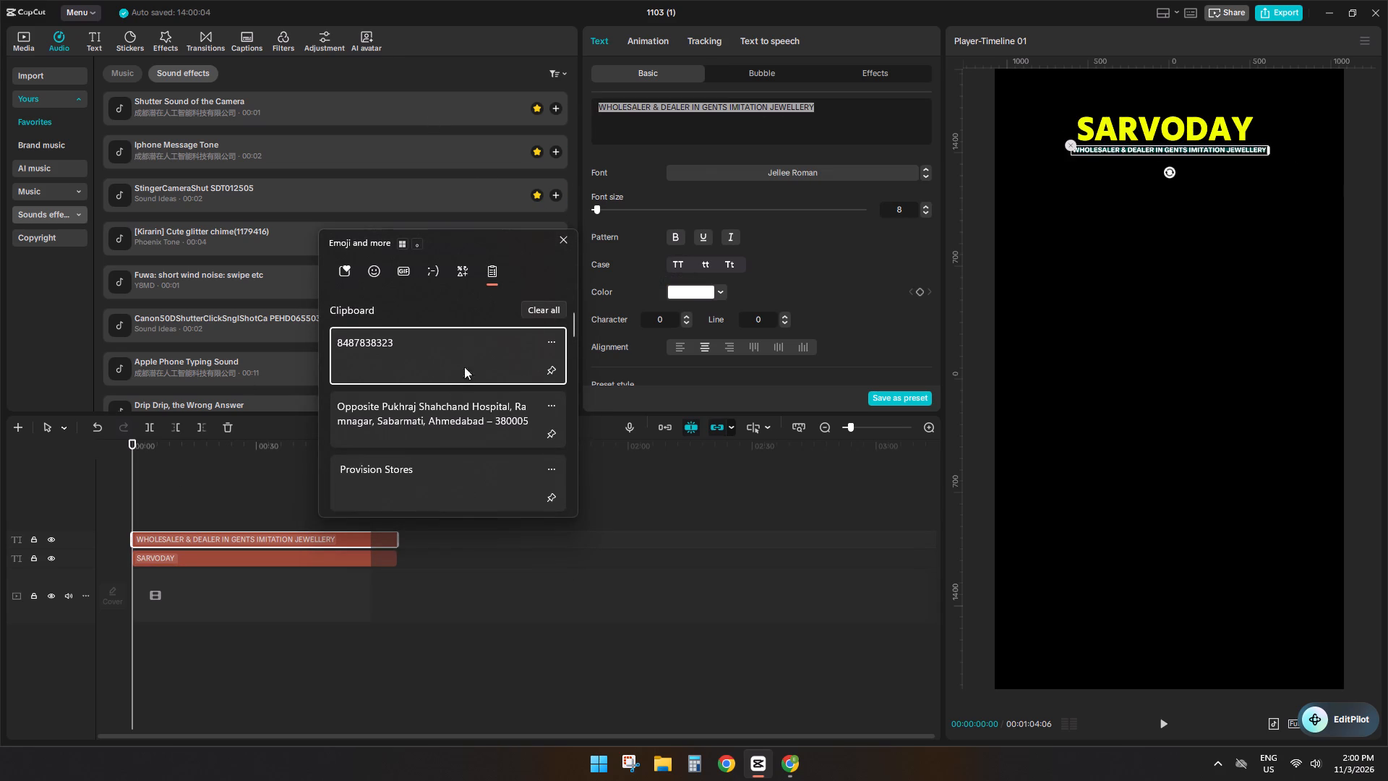
left_click(390, 483)
key("ctrl+v")
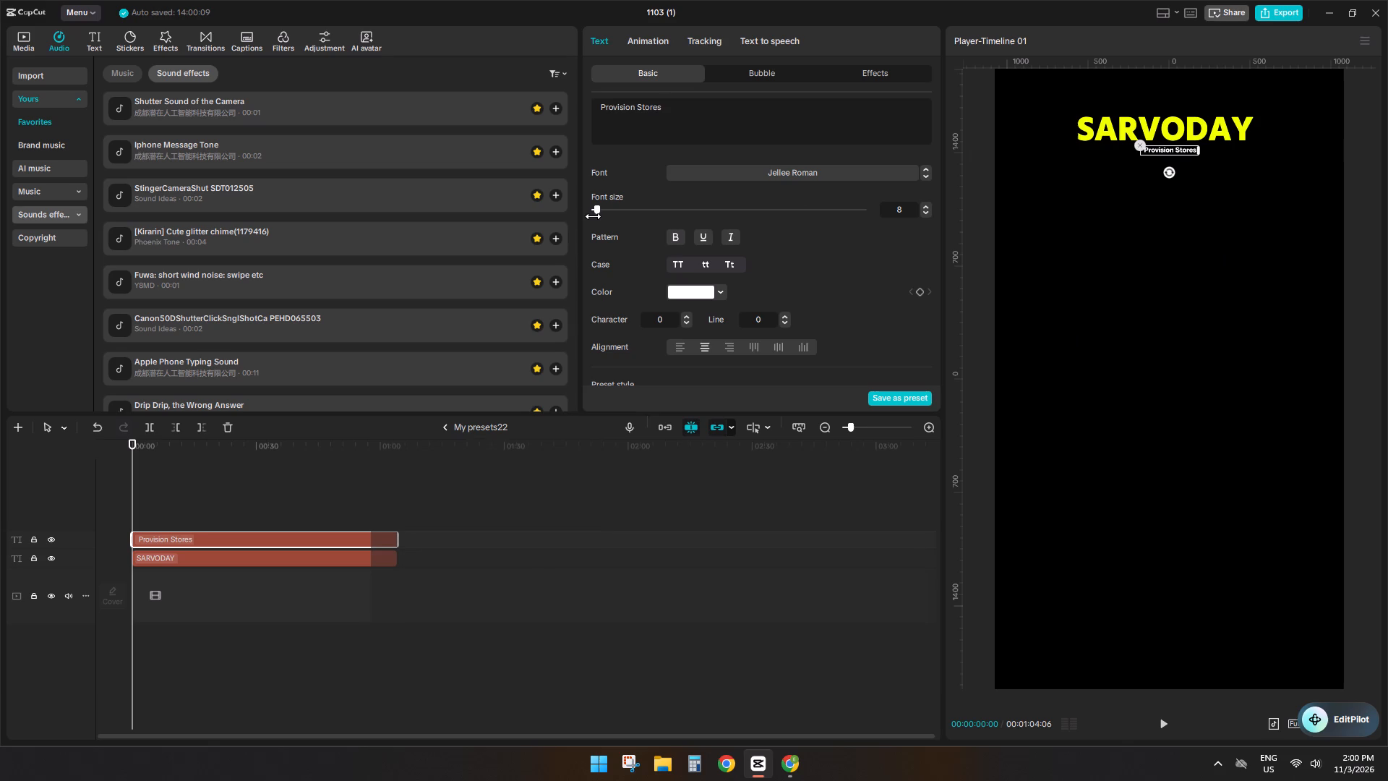
Set the "Provision Stores" subtitle's font size to 13 and centre it just below the SARVODAY heading.
left_click(599, 210)
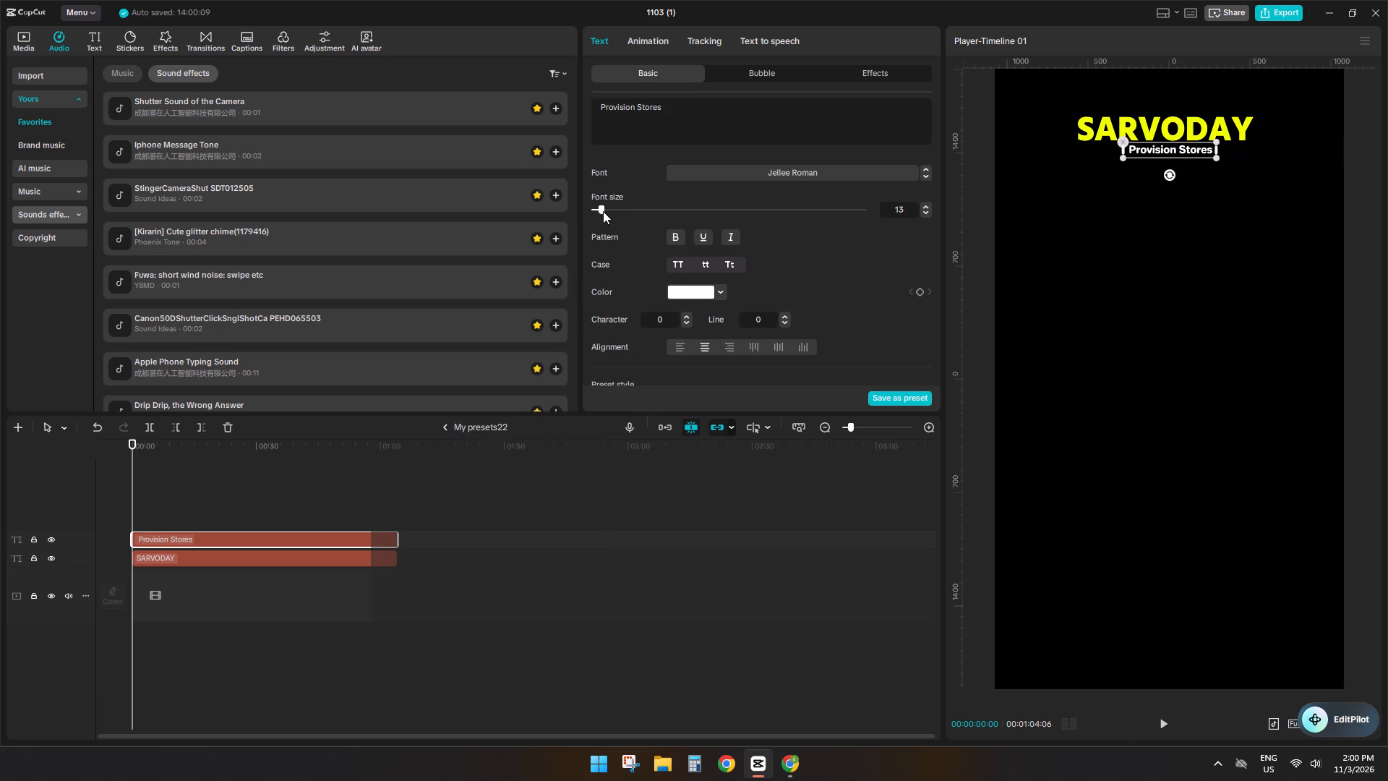
left_click_drag(1186, 148, 1175, 152)
left_click(1175, 152)
left_click_drag(1183, 151, 1191, 150)
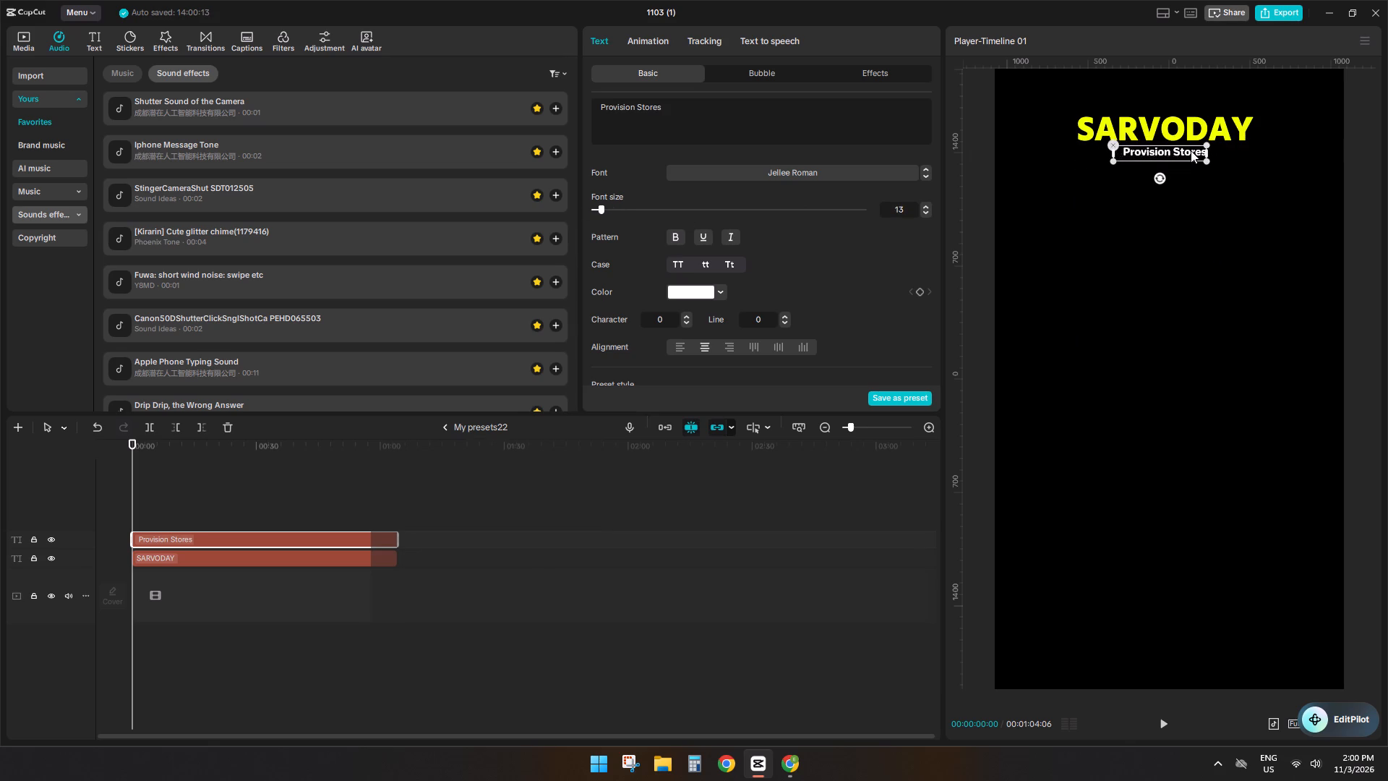
left_click_drag(1191, 150, 1193, 150)
left_click(1181, 119)
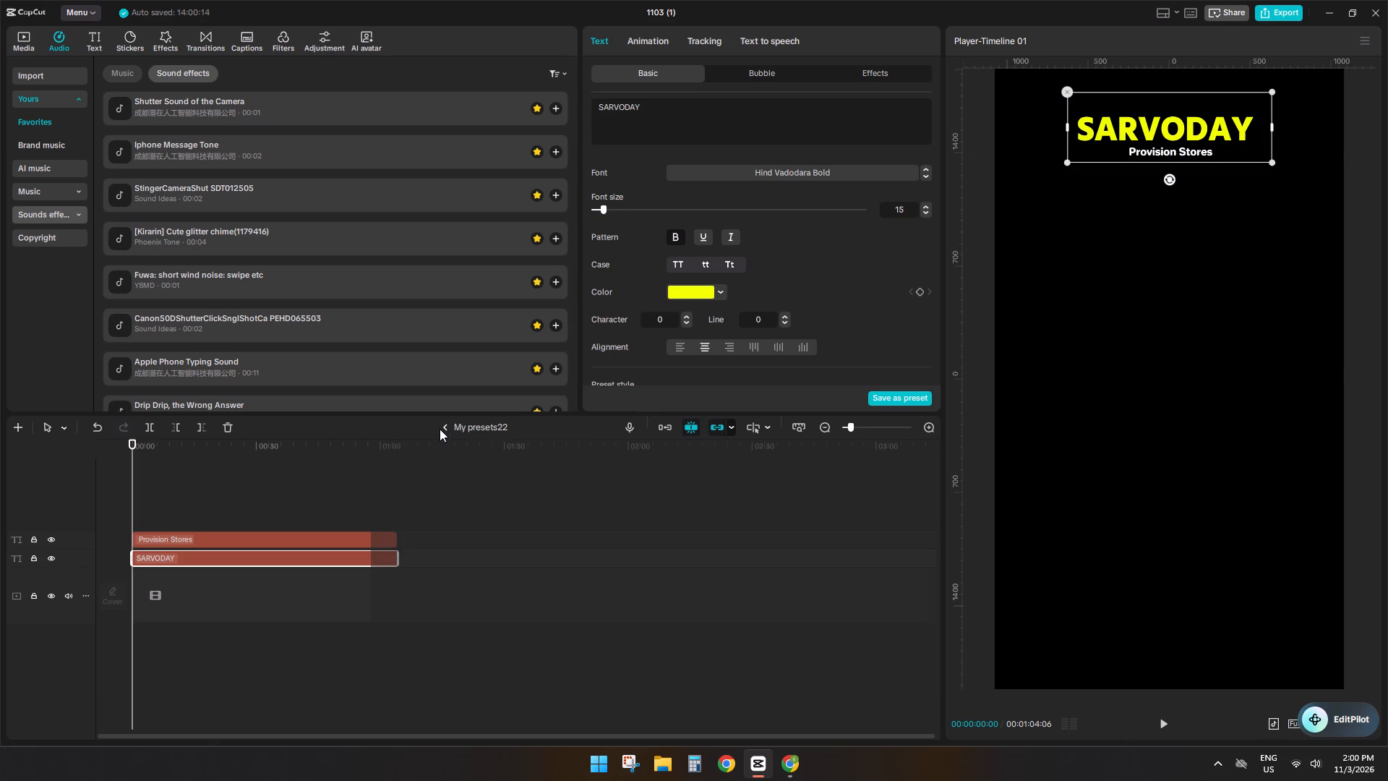
left_click(440, 429)
Reopen the My presets22 clip and nudge the "Provision Stores" subtitle's vertical position slightly lower.
triple_click(340, 578)
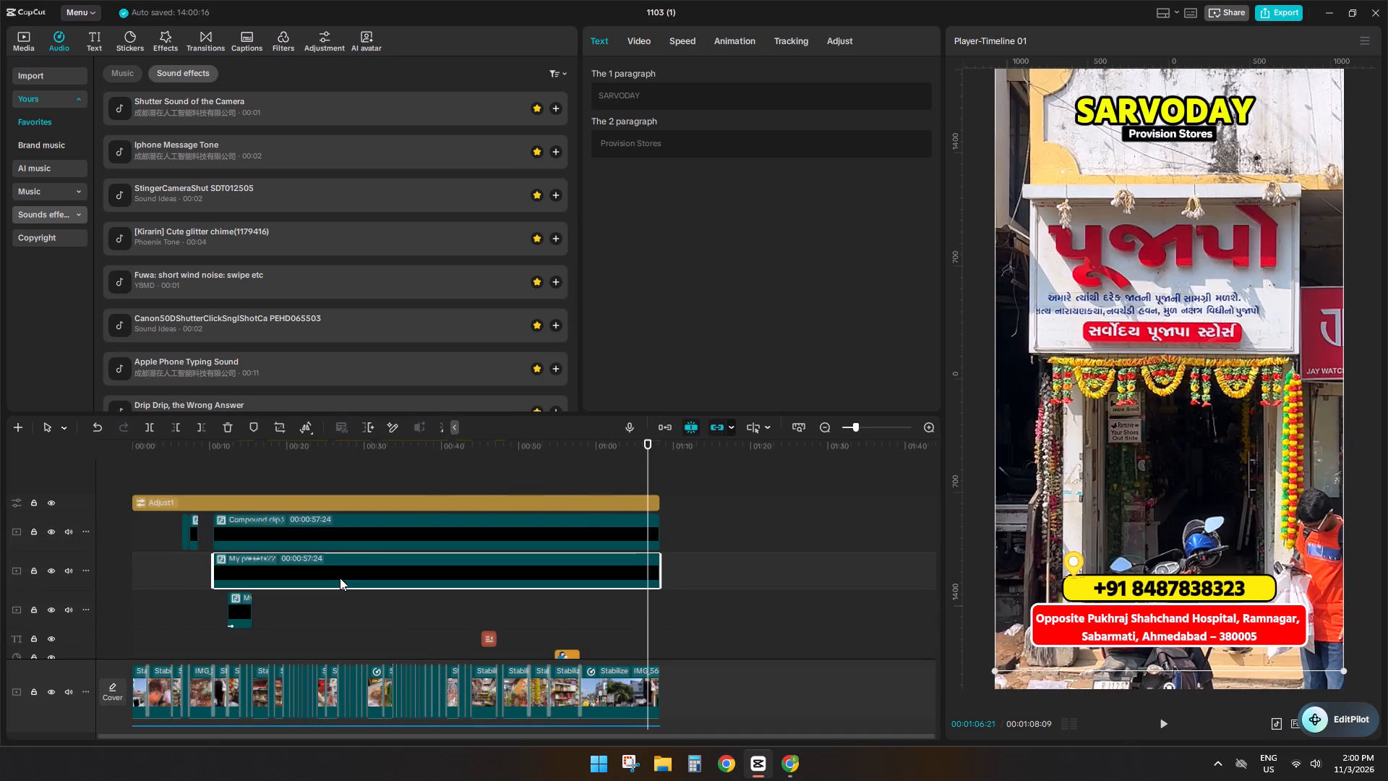
left_click(196, 545)
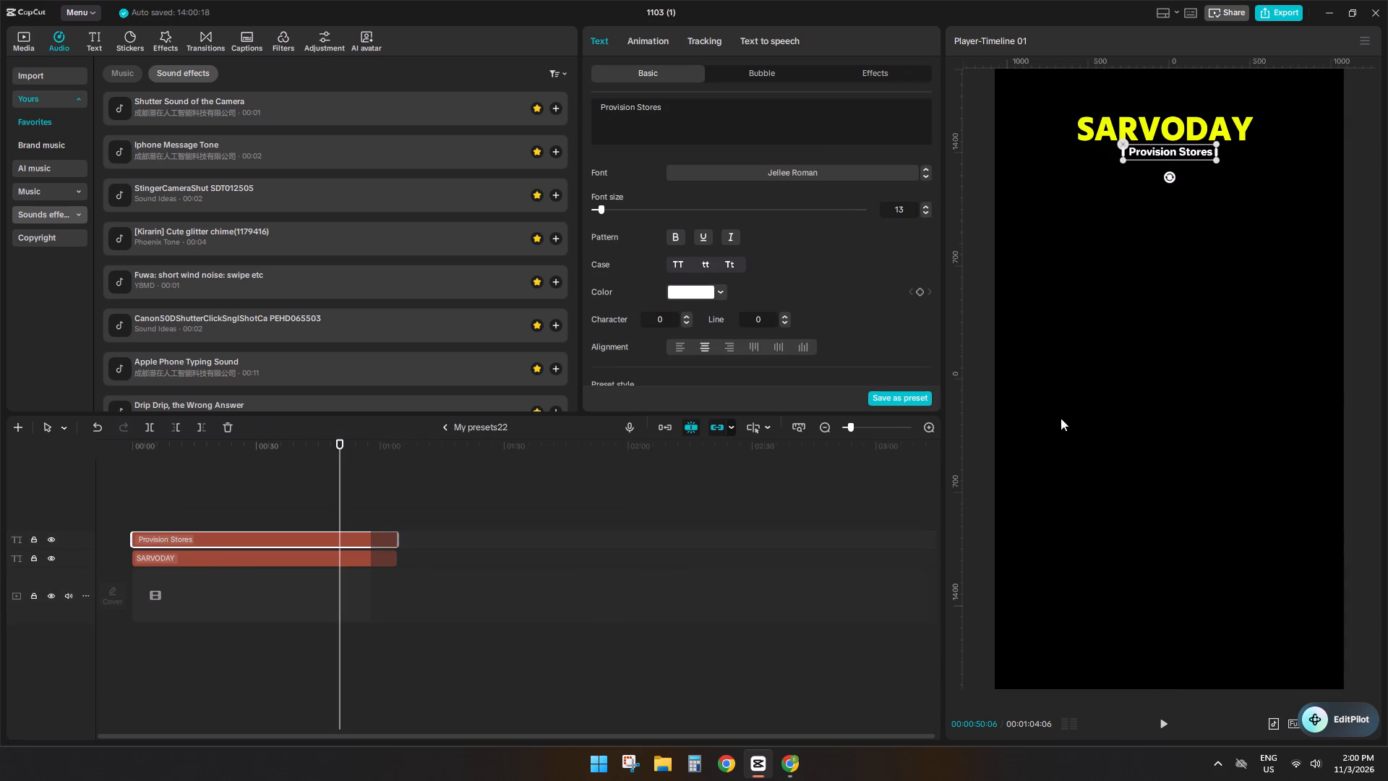
scroll(788, 321, "down", 2)
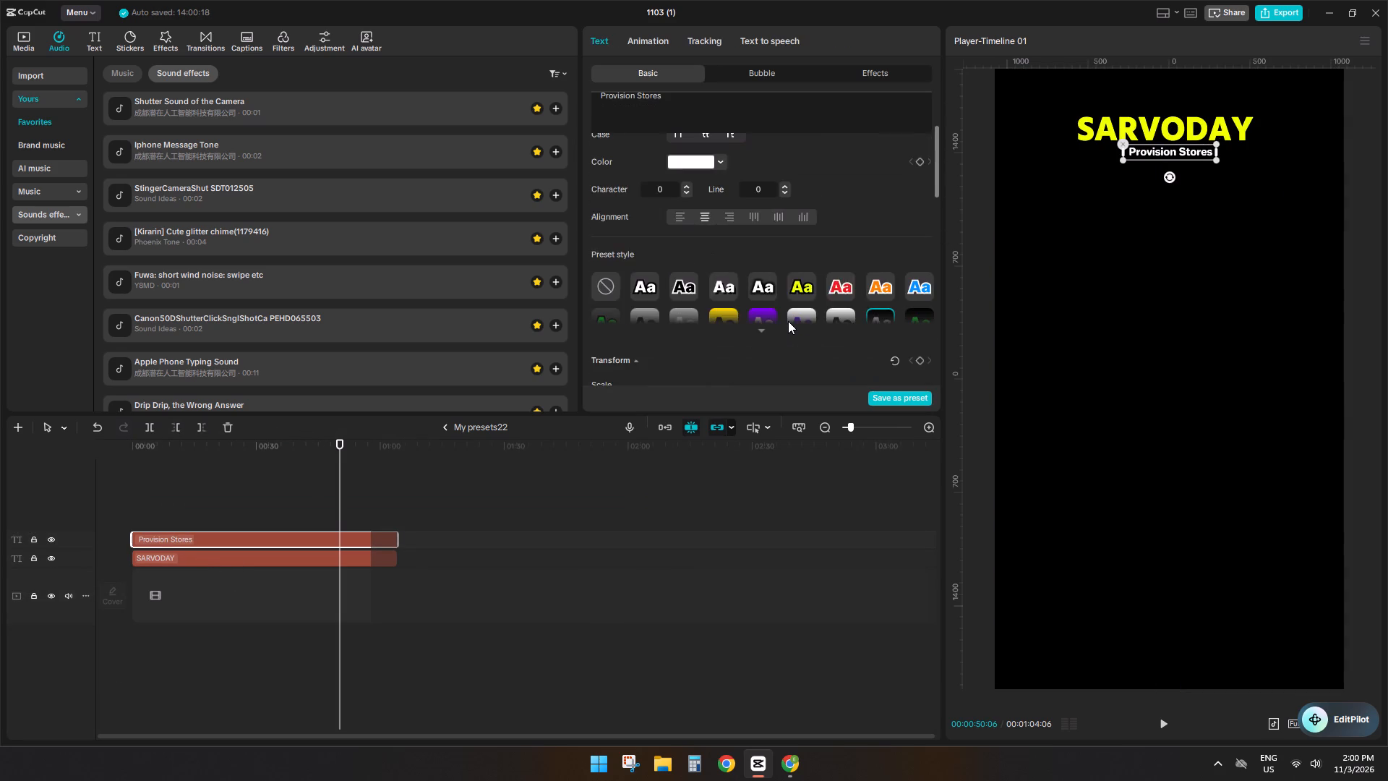
scroll(788, 321, "down", 2)
triple_click(797, 325)
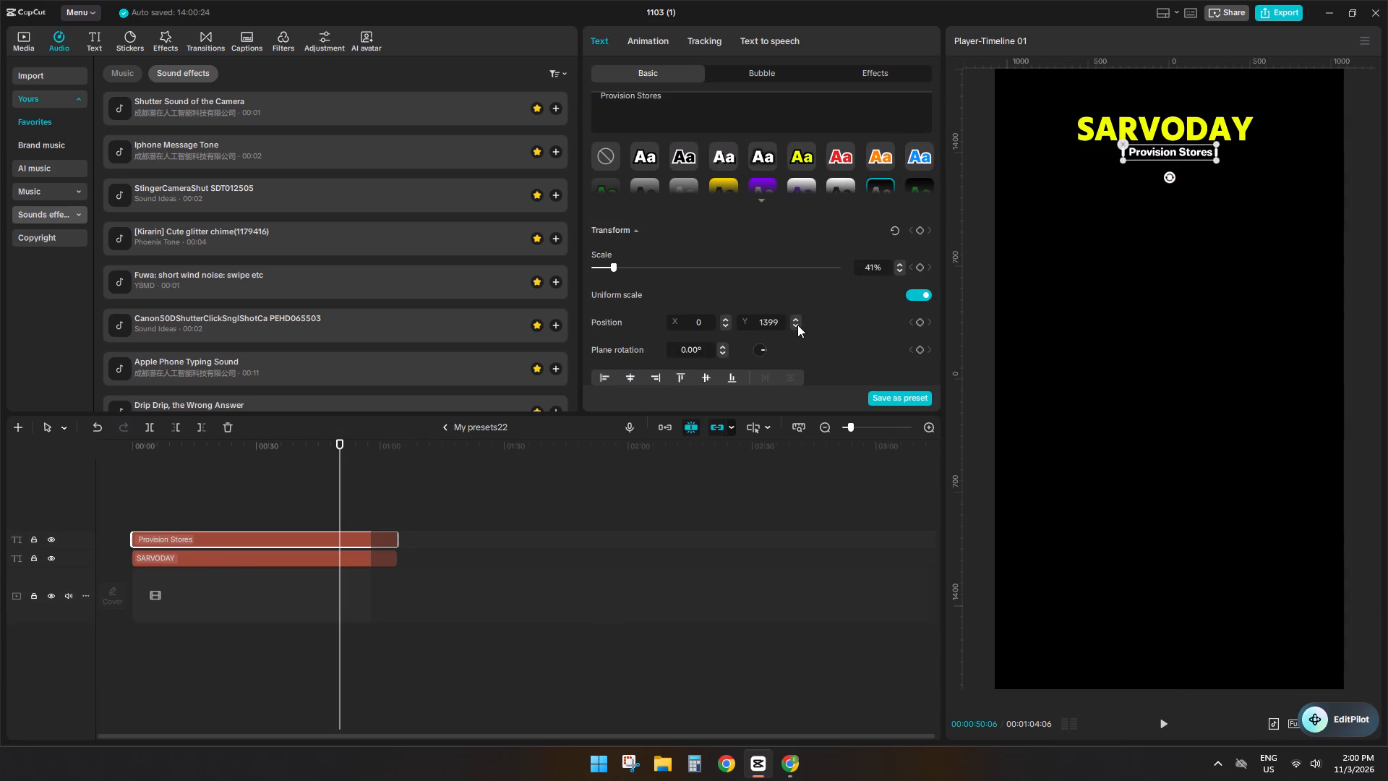
triple_click(797, 325)
left_click(797, 325)
left_click(442, 427)
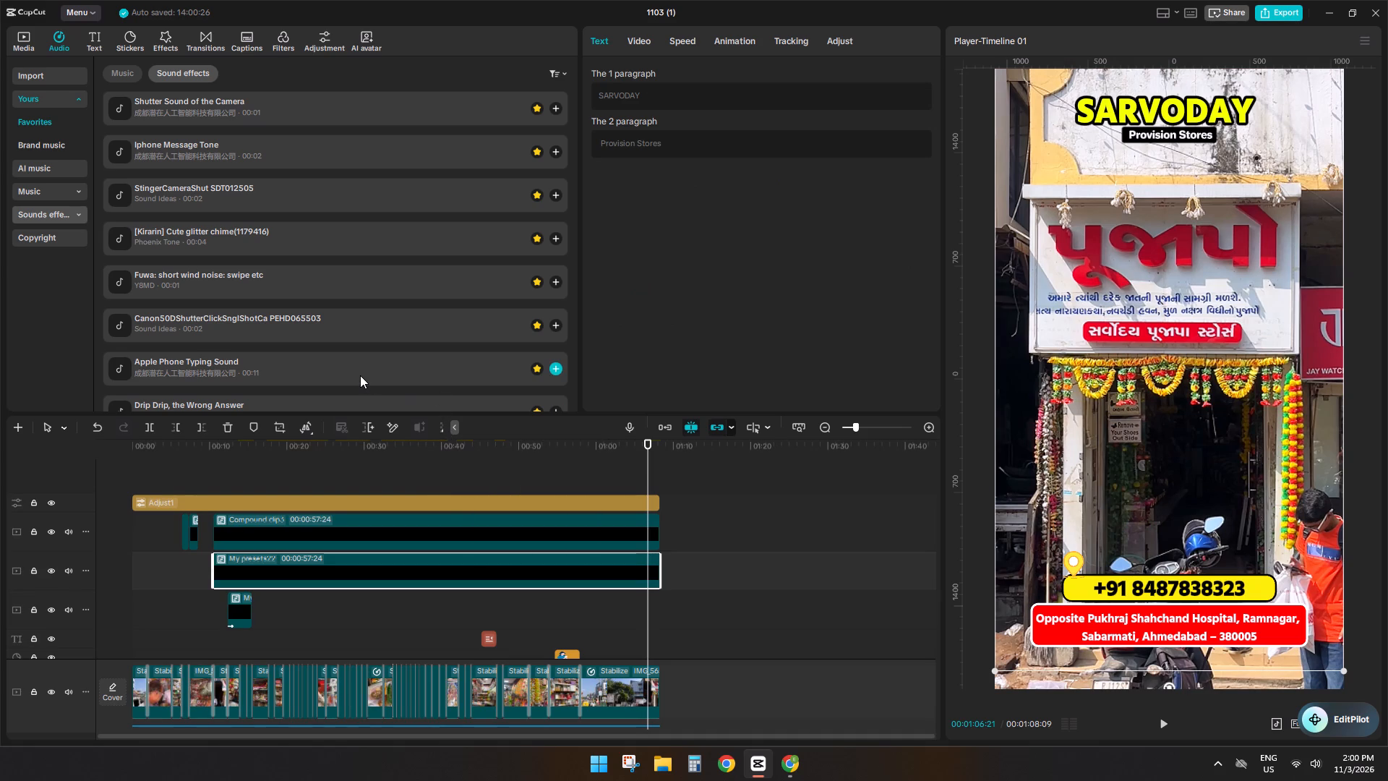
Make the "Provision Stores" subtitle inside the My presets22 clip bold and uppercase.
double_click(280, 563)
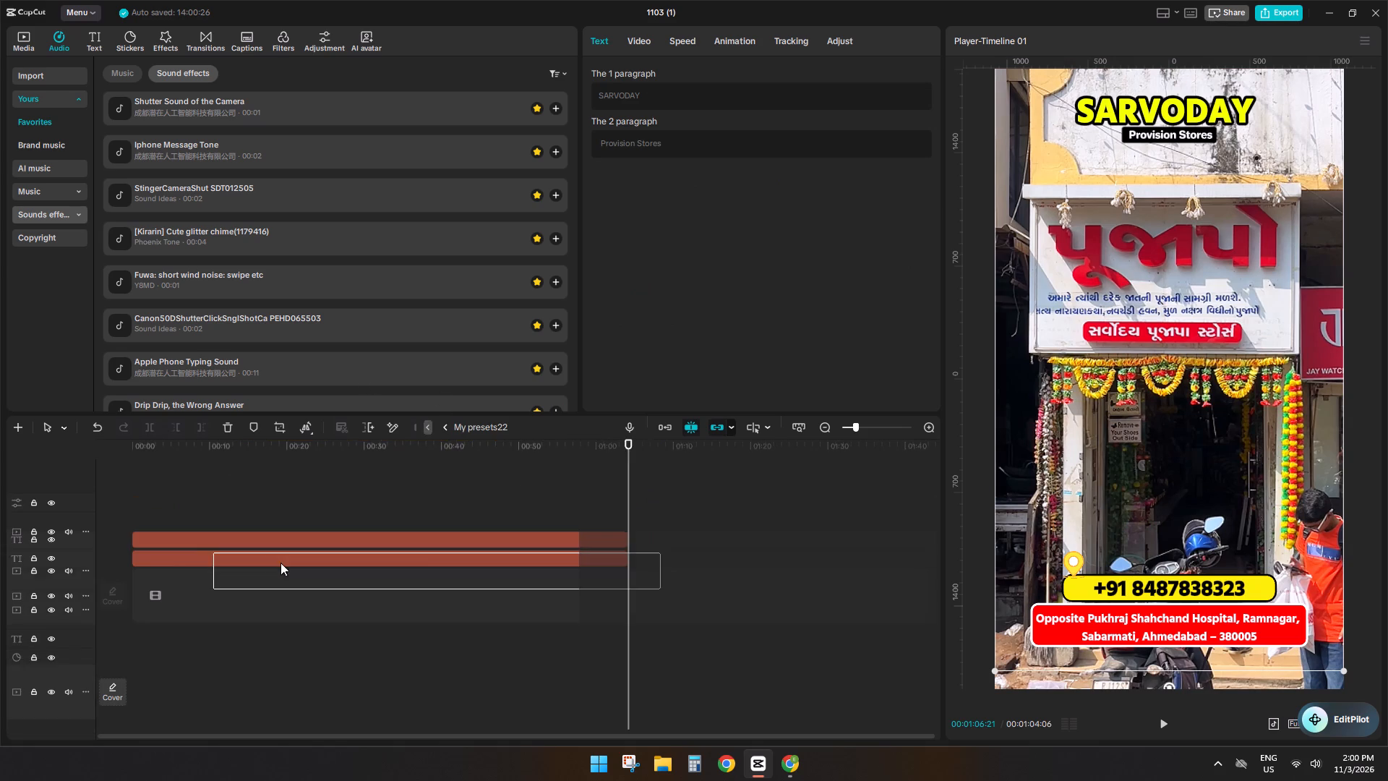
left_click(216, 545)
left_click(672, 242)
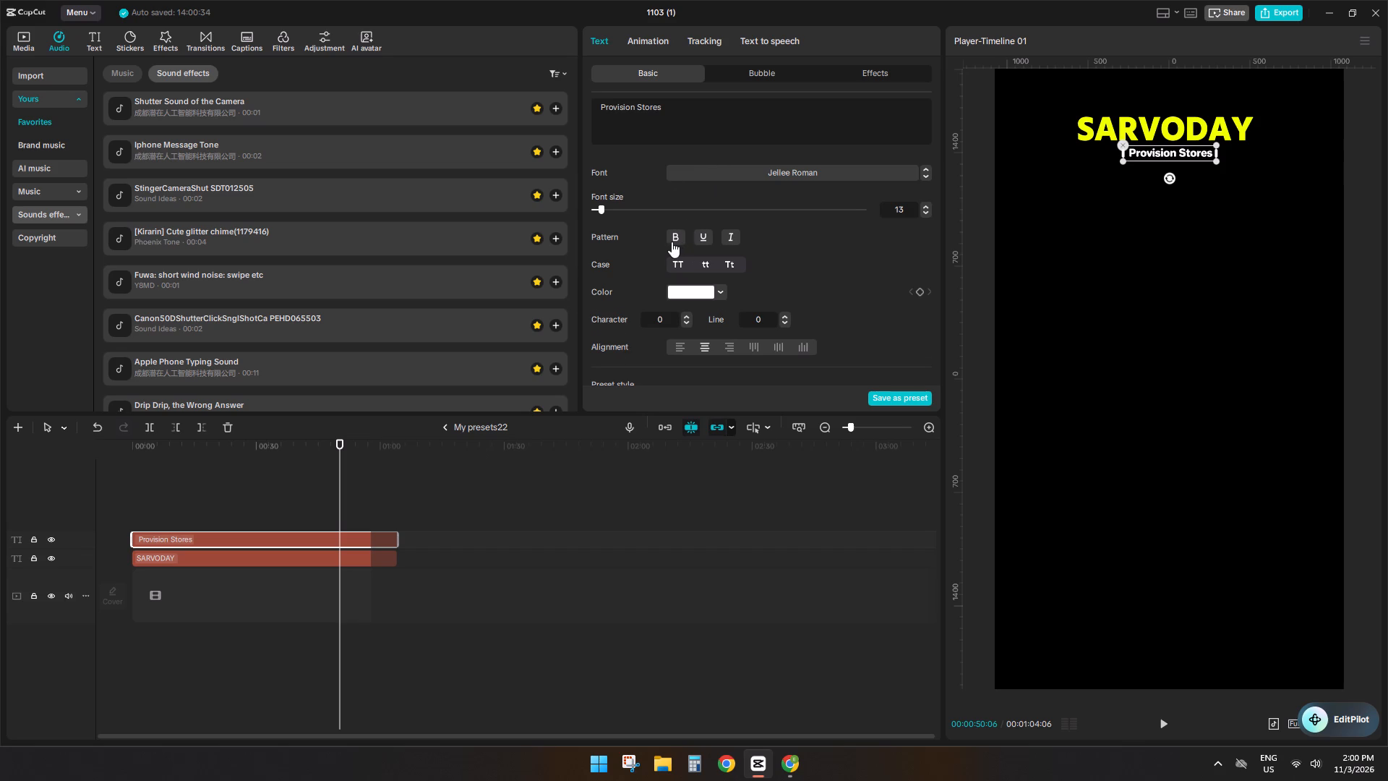
left_click(682, 268)
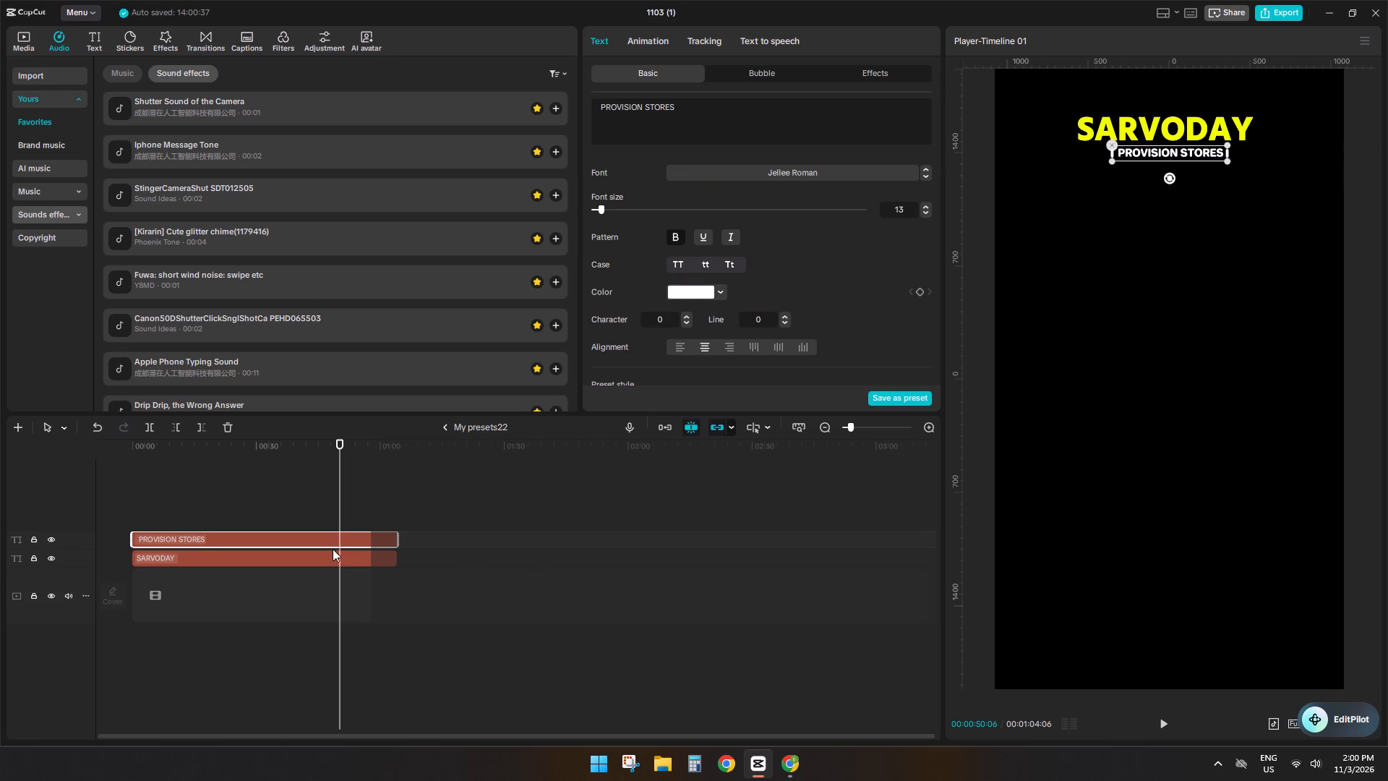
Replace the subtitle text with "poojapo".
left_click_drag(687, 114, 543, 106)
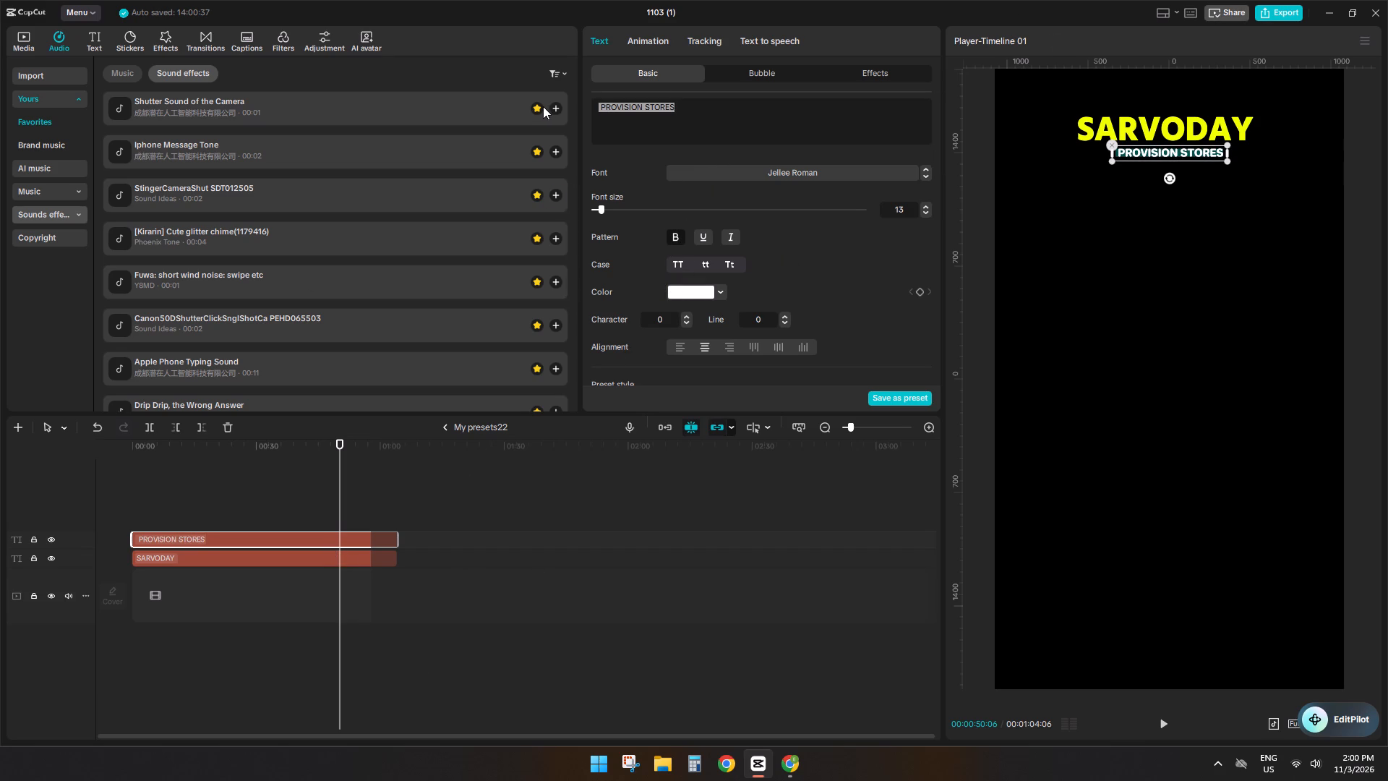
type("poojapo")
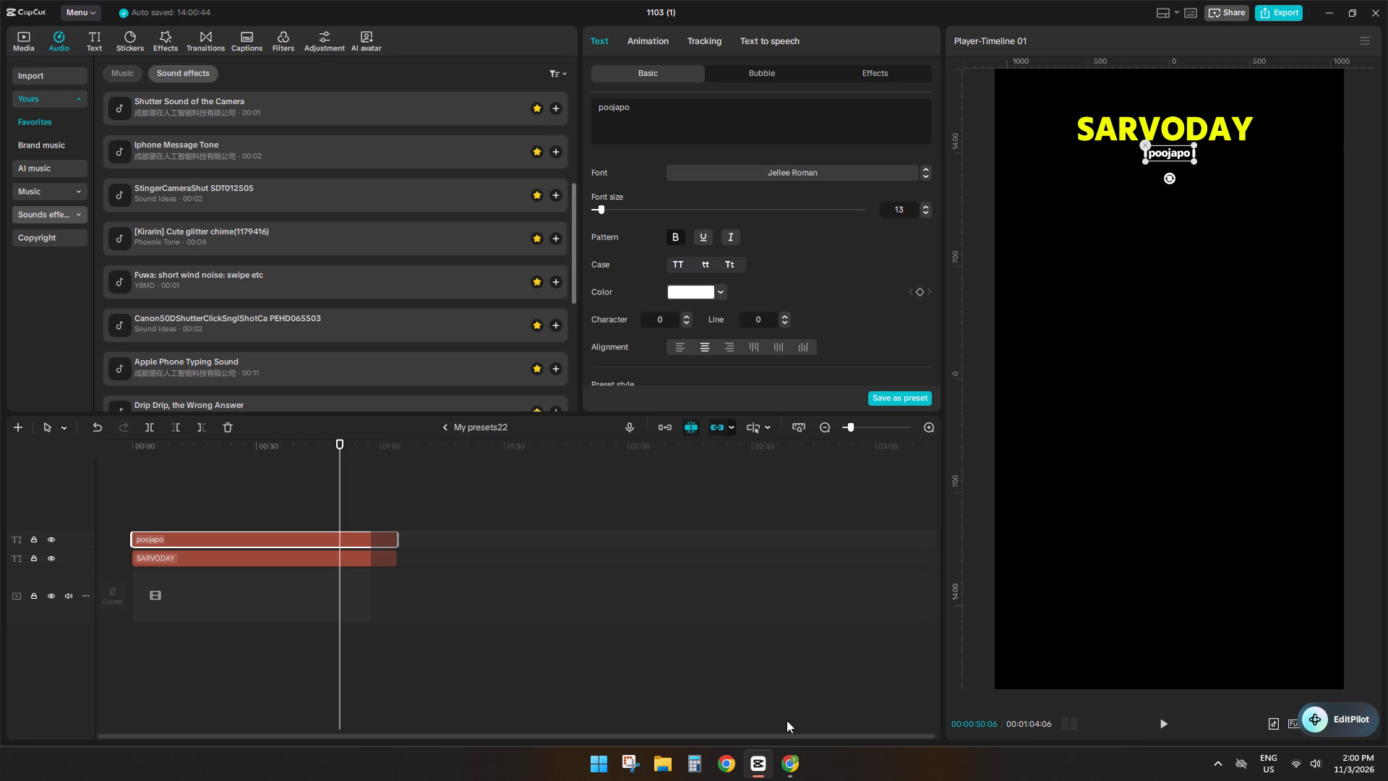
Switch to Chrome and copy the word "Store" from the business name in the card search results.
left_click(787, 767)
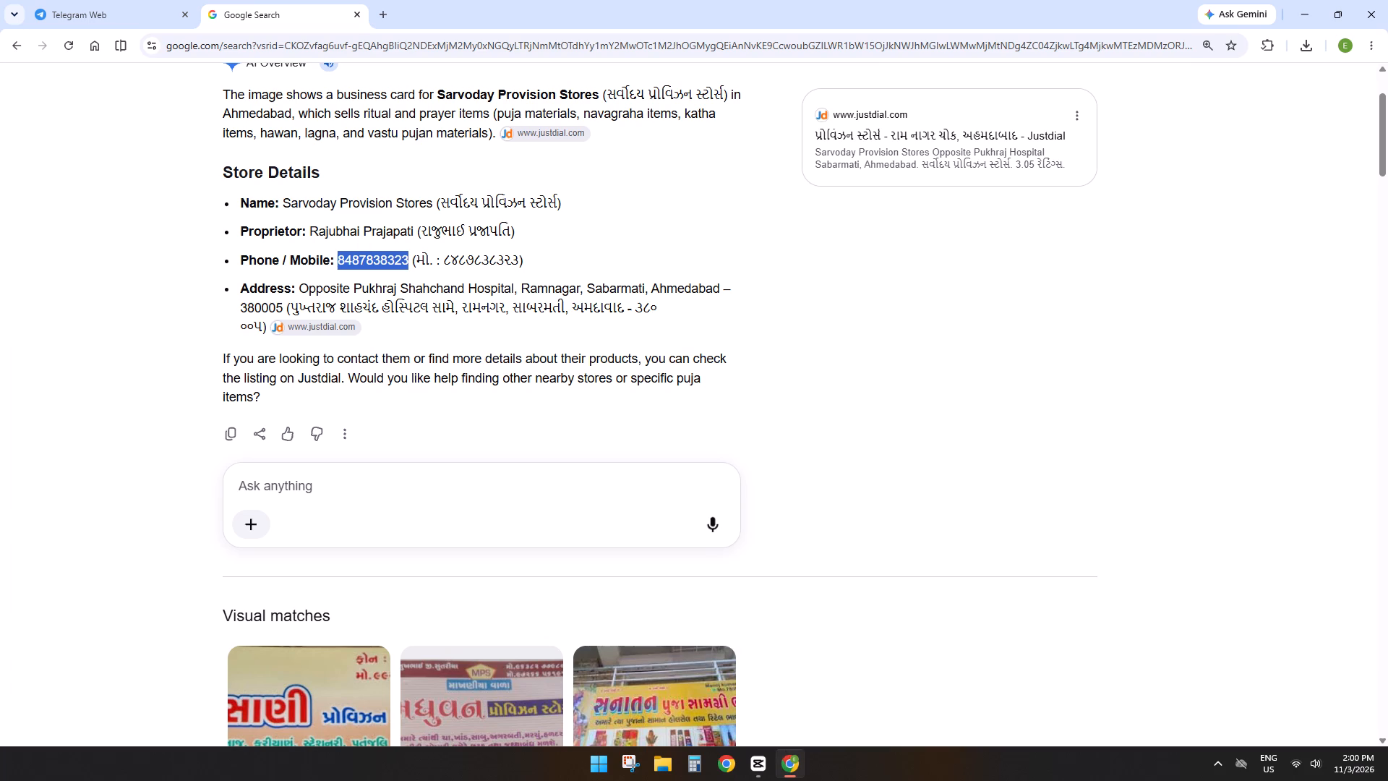
scroll(410, 313, "up", 1)
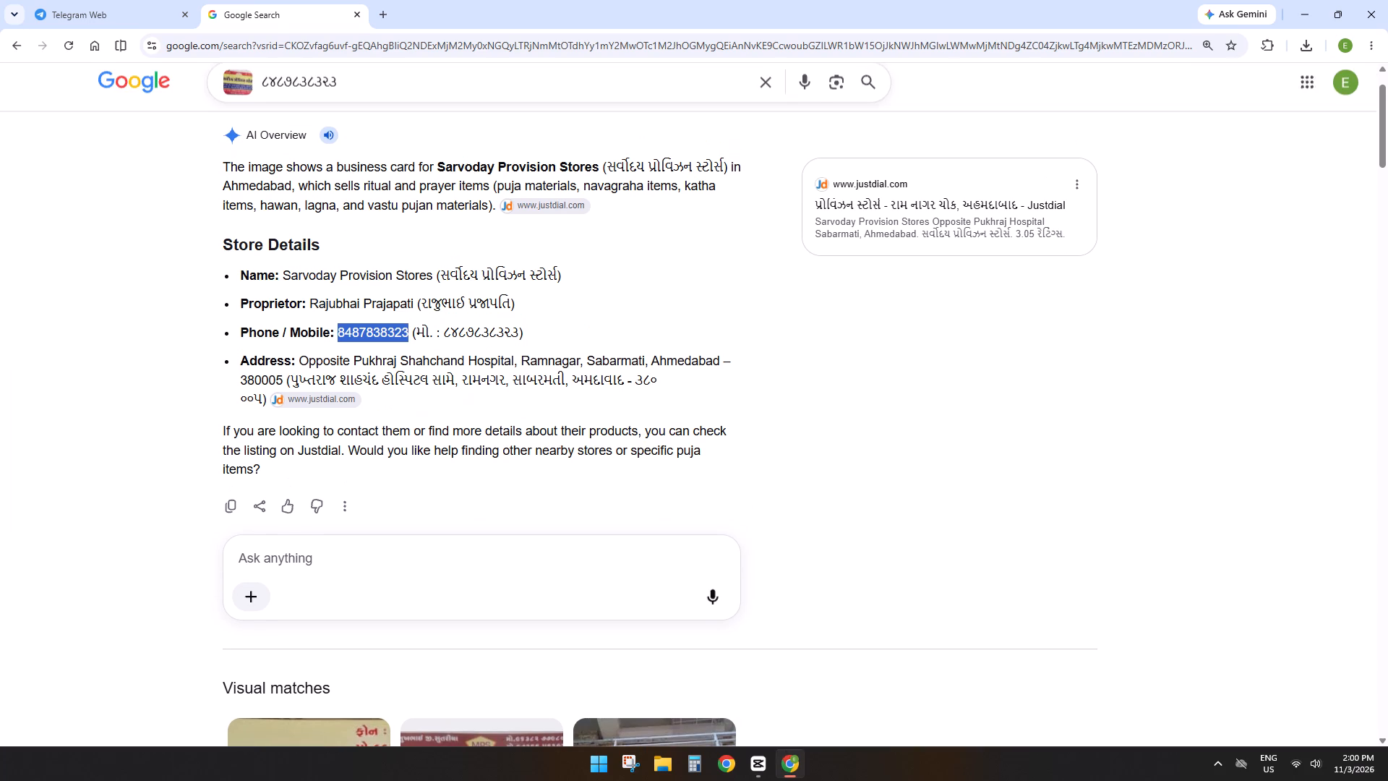
left_click(397, 276)
left_click(419, 276)
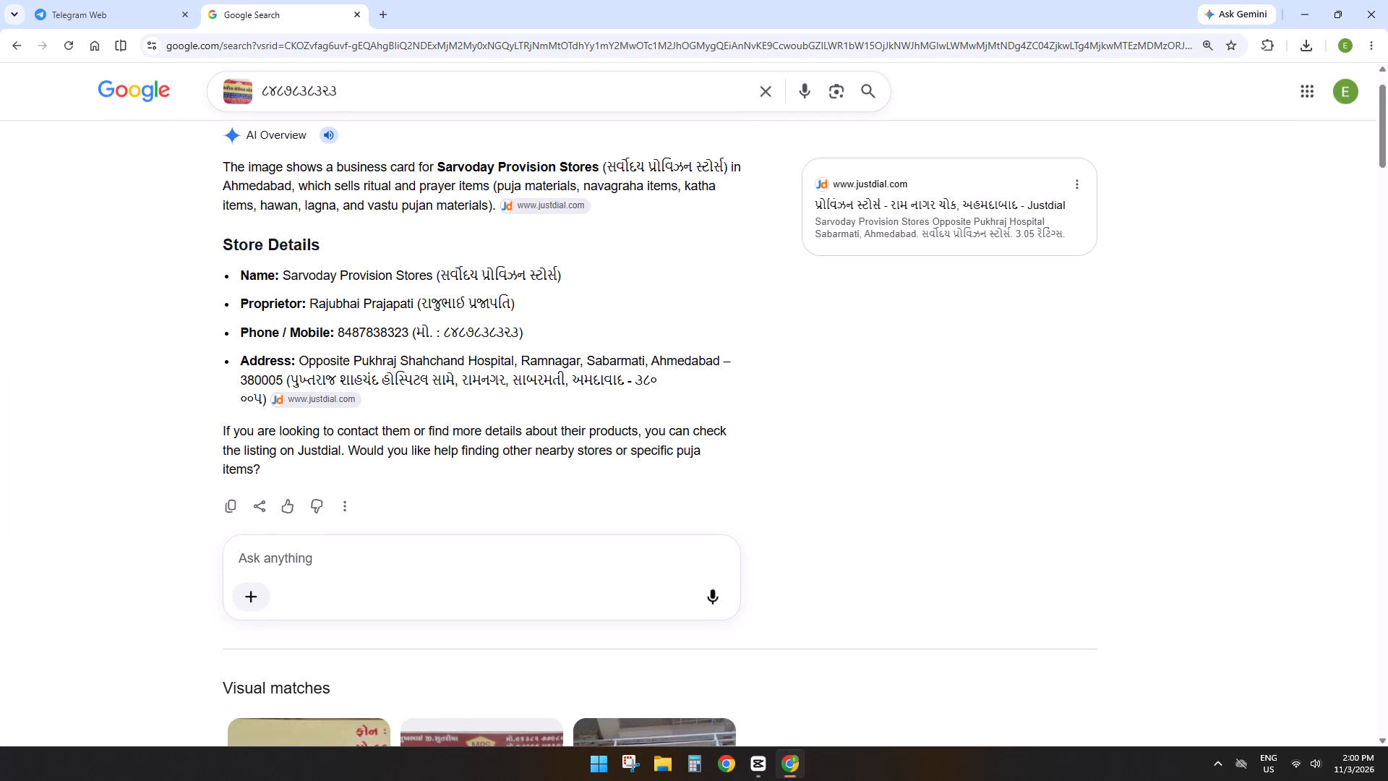
left_click_drag(424, 276, 395, 276)
key("ctrl+c")
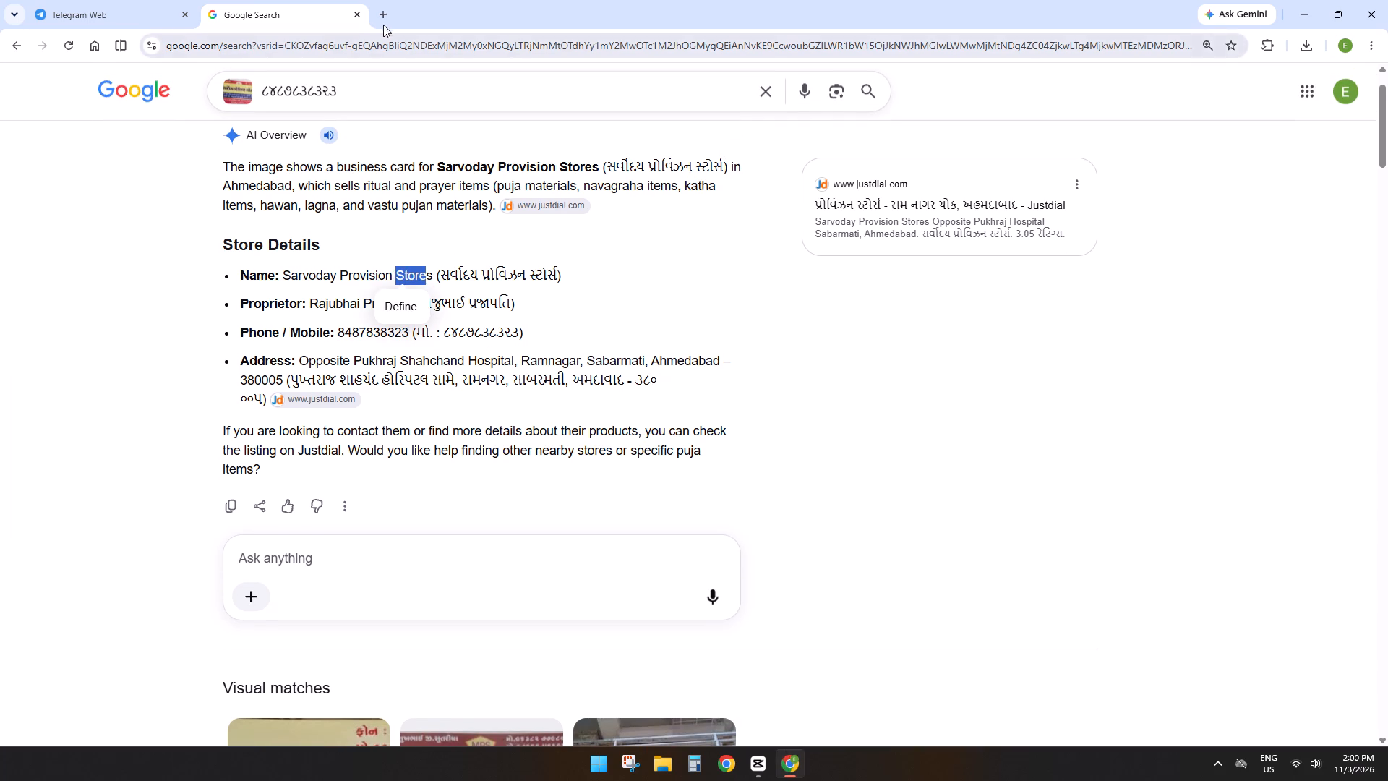
Open the "hindi to english translation" search in a new tab and translate "poojapo" from Gujarati, accepting the suggested Gujarati spelling.
left_click(389, 20)
left_click(518, 278)
left_click(517, 377)
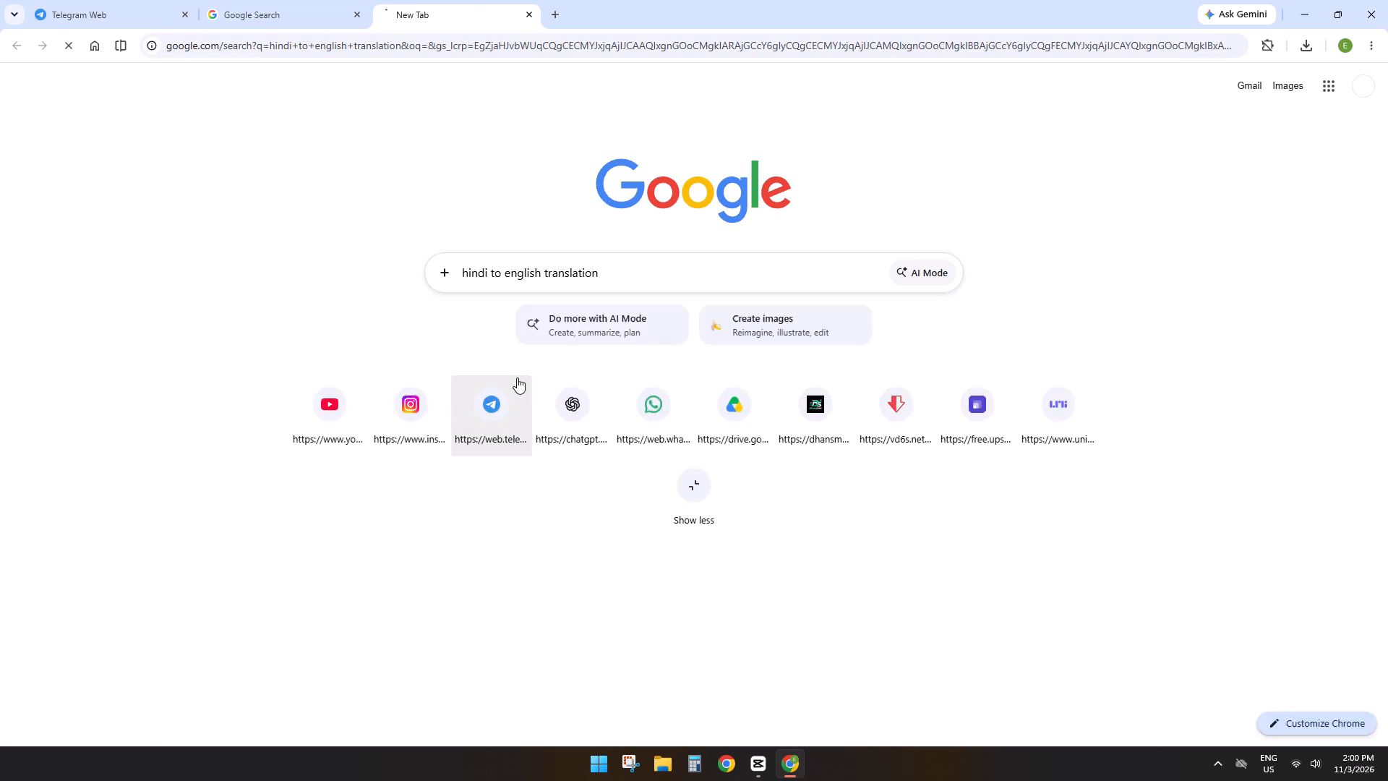
left_click(316, 264)
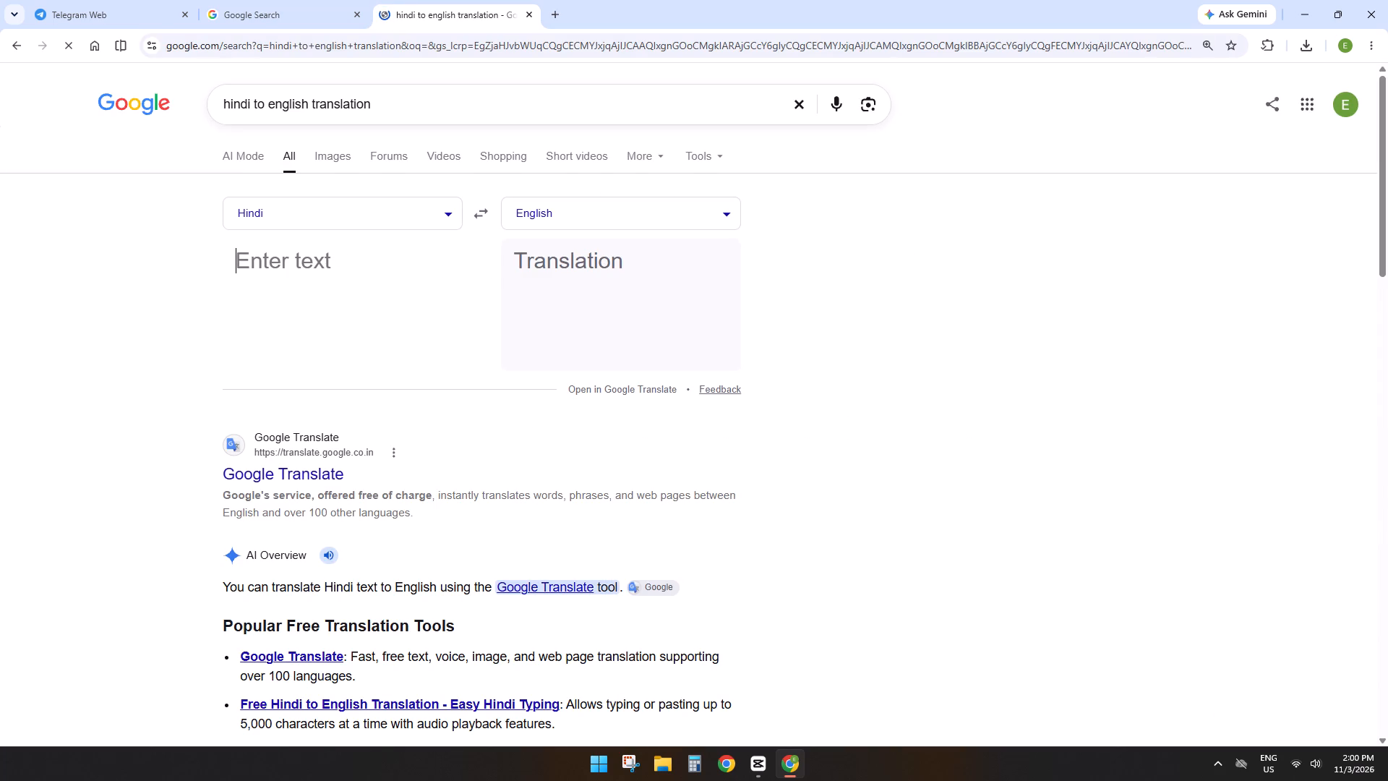
type("poojapo")
double_click(278, 223)
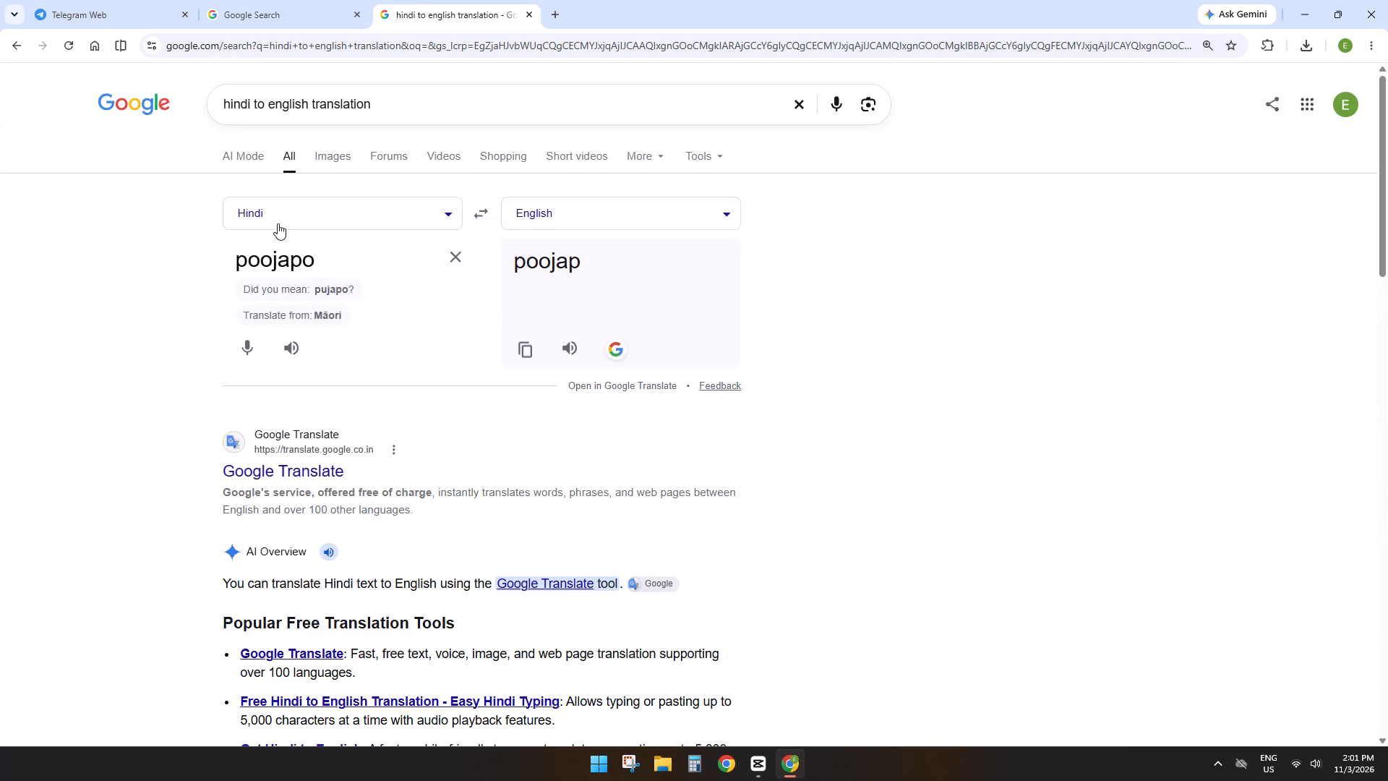
type("gu")
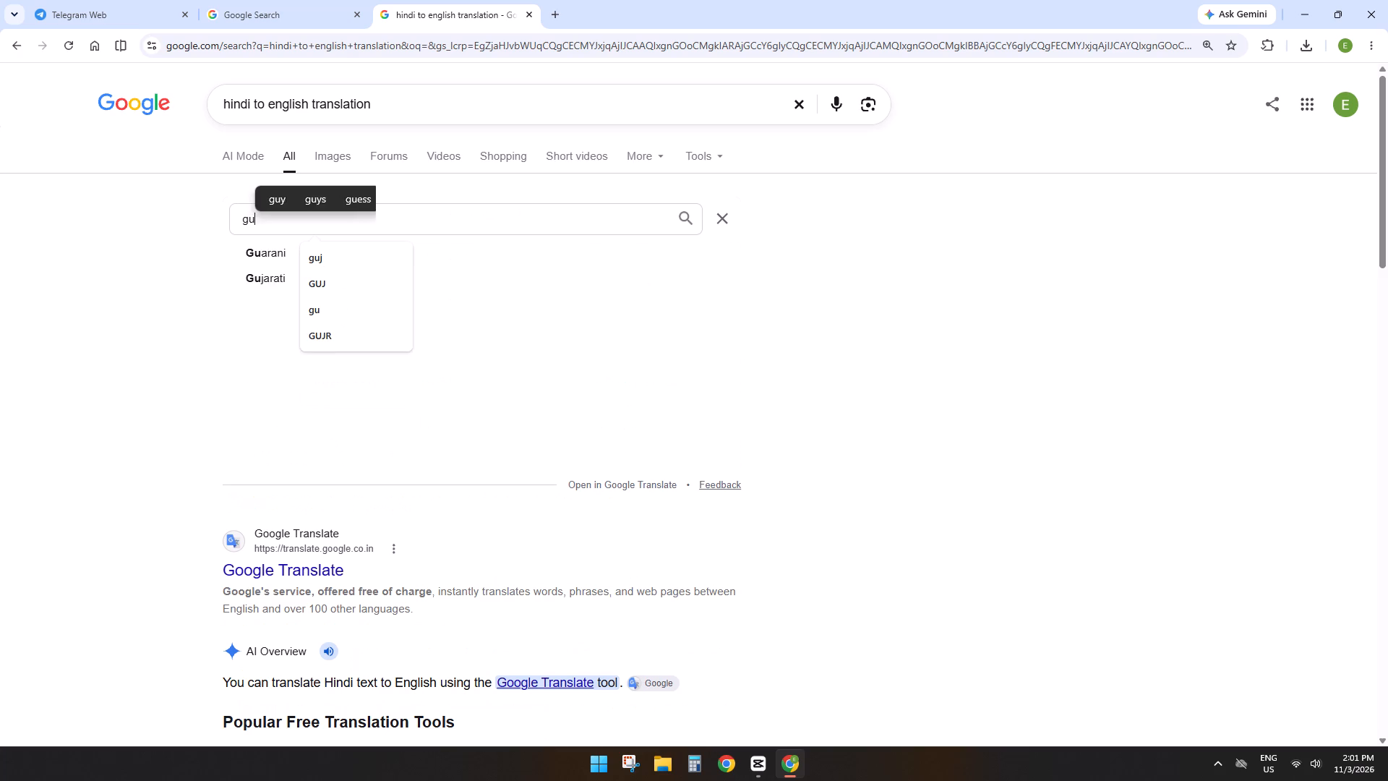
key("j")
left_click(278, 249)
left_click(313, 289)
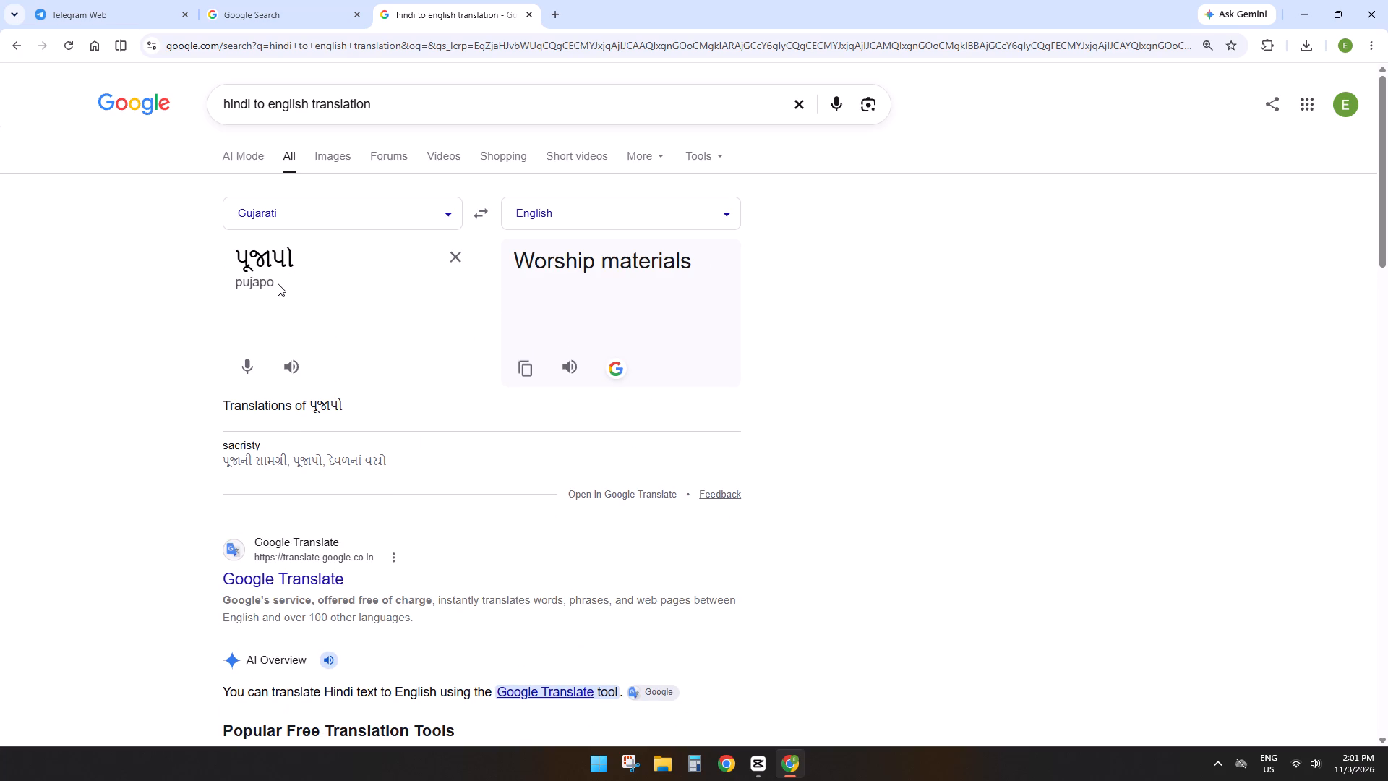
Copy the romanized spelling "pujapo" shown beneath the Gujarati word.
double_click(278, 283)
left_click_drag(259, 283, 227, 283)
left_click_drag(280, 286, 237, 283)
left_click_drag(237, 283, 235, 283)
key("ctrl+c")
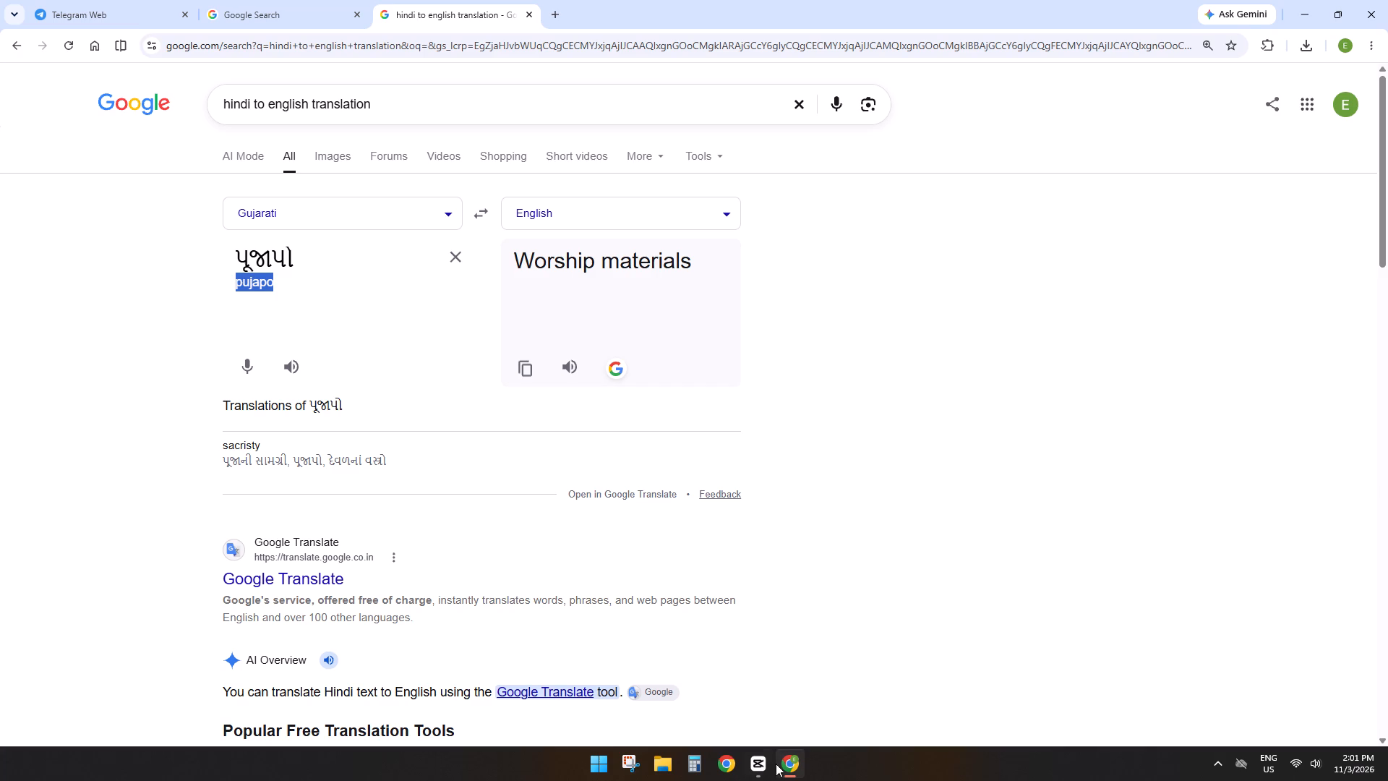
Switch back to CapCut and replace the subtitle with the copied "pujapo" and "Store", set in uppercase, then return to the main timeline.
left_click(771, 764)
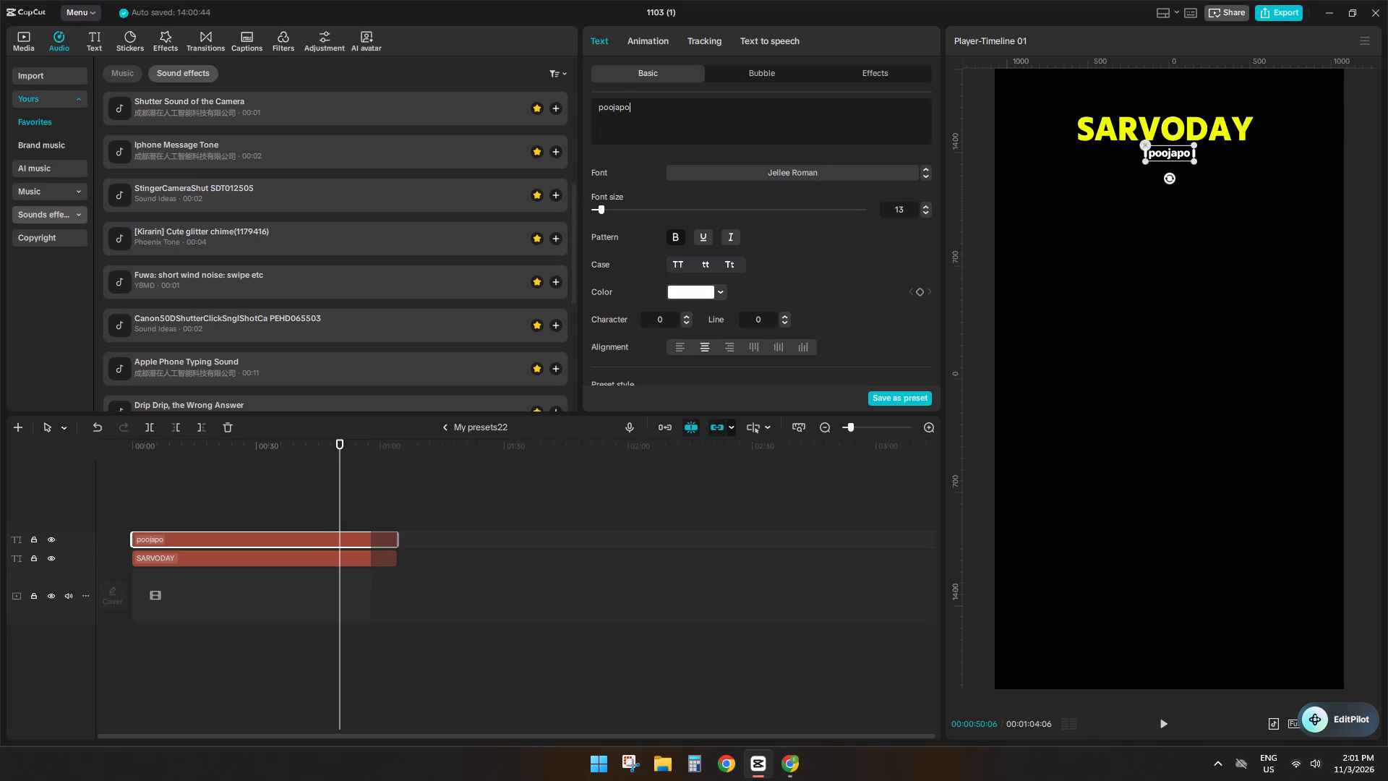
left_click_drag(656, 113, 526, 89)
key("ctrl+v")
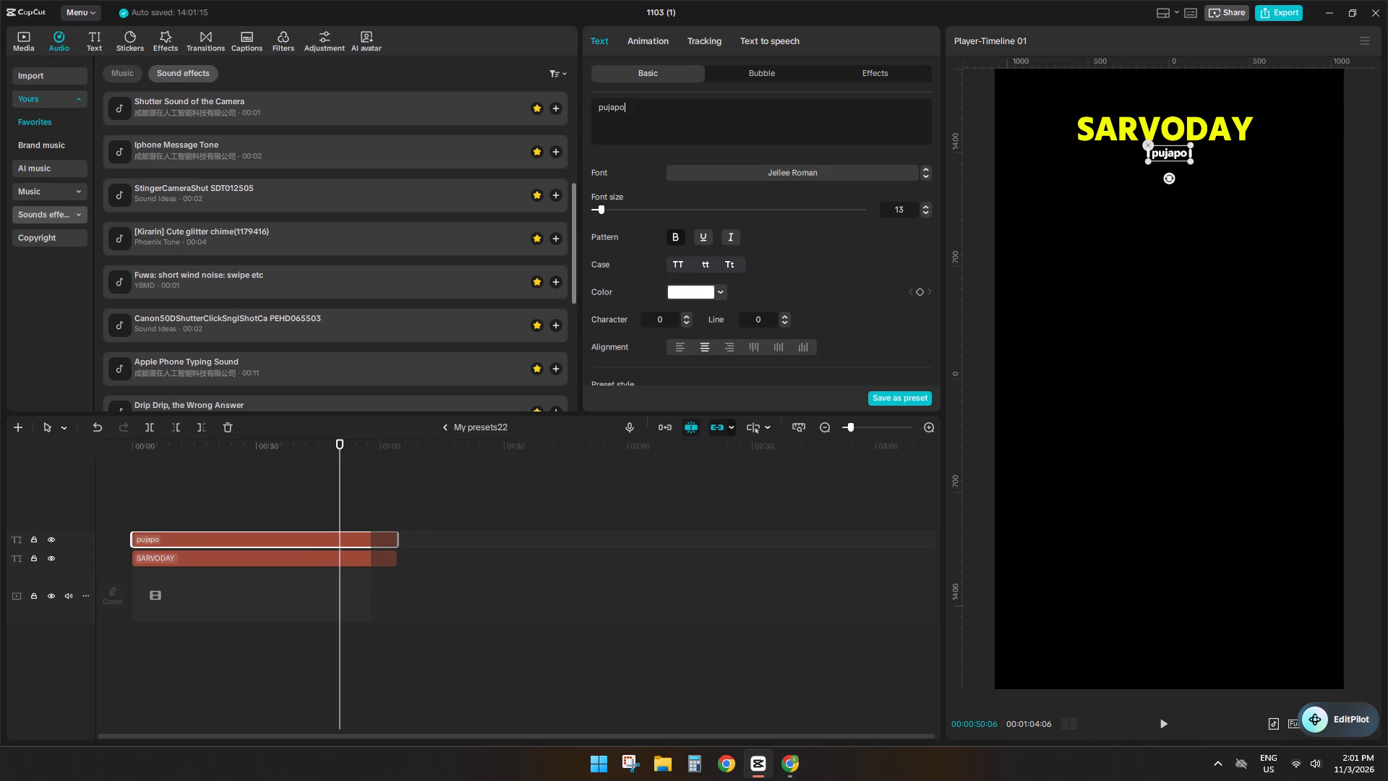
key("space")
key("super+v")
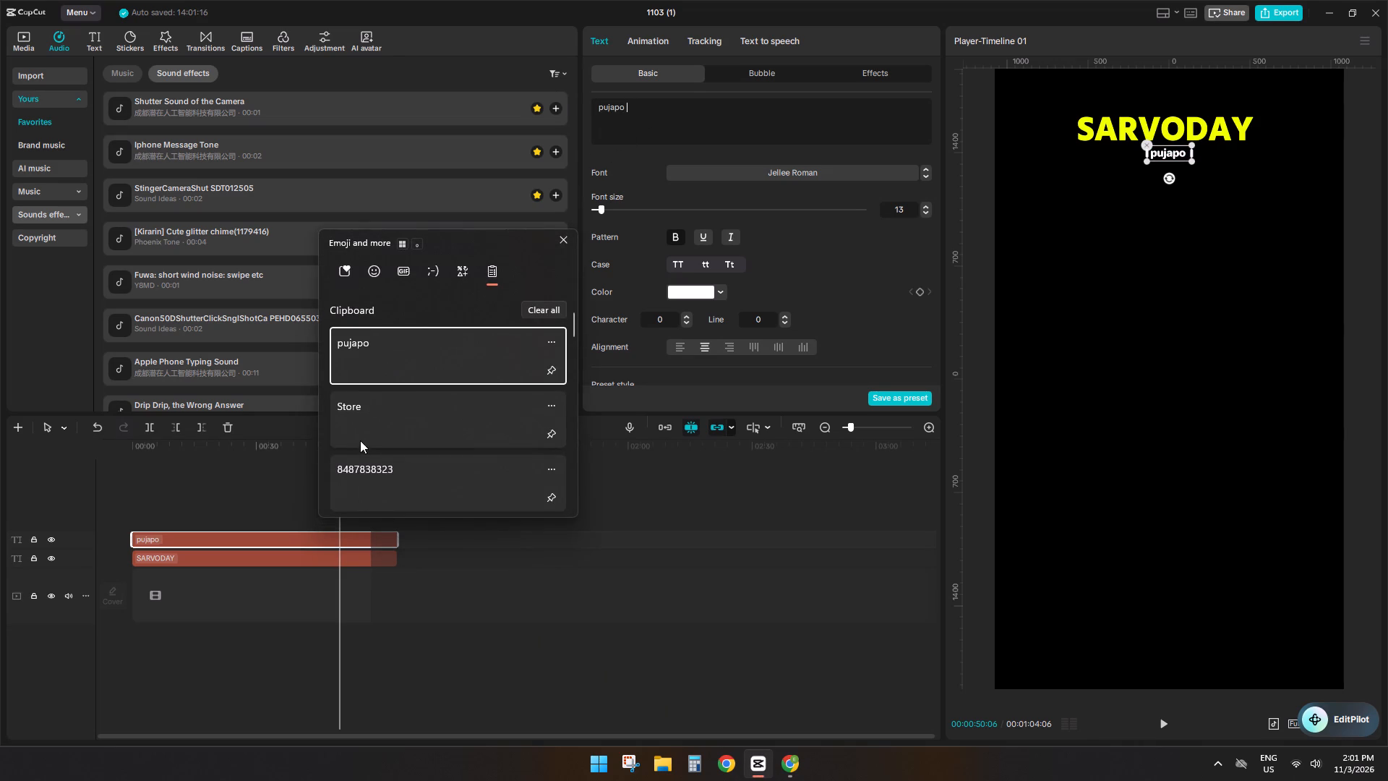
left_click(361, 427)
key("ctrl+v")
left_click(680, 260)
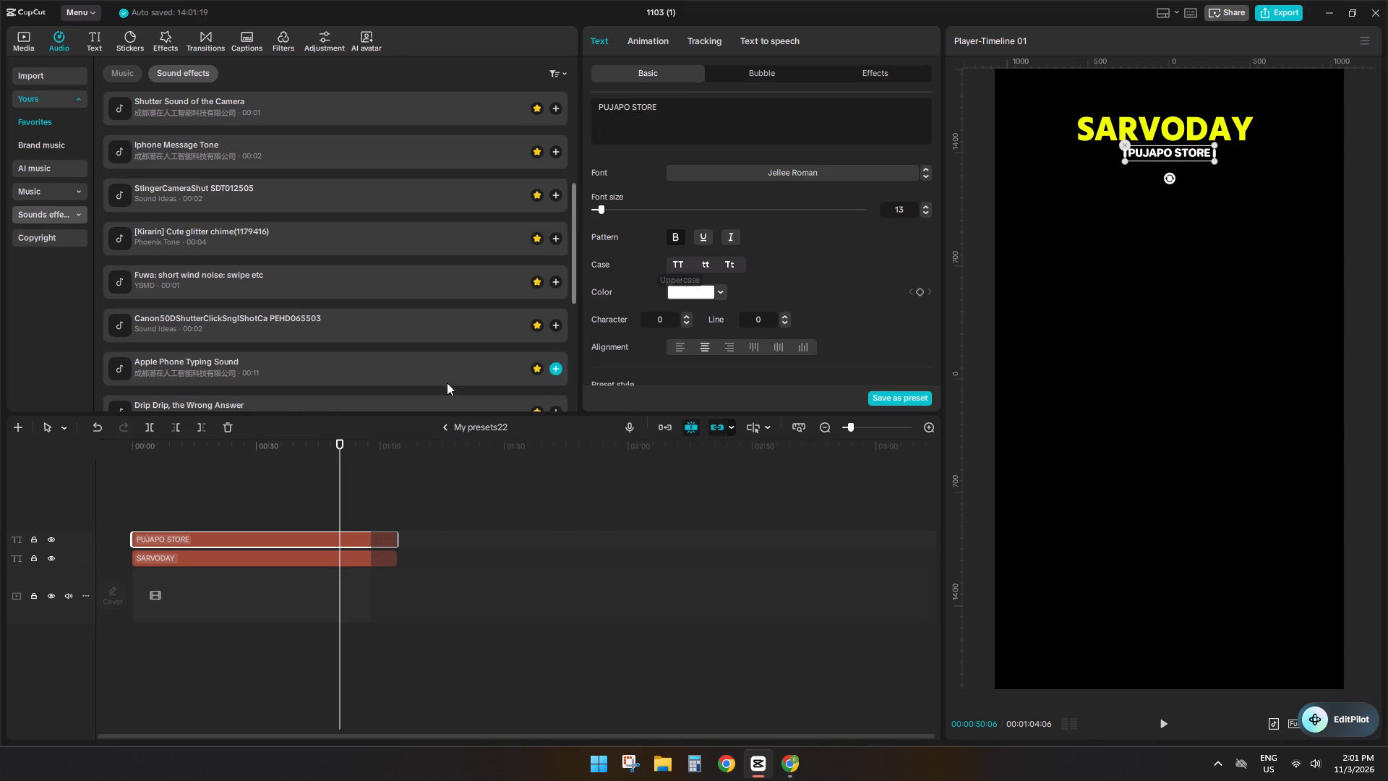
left_click(451, 429)
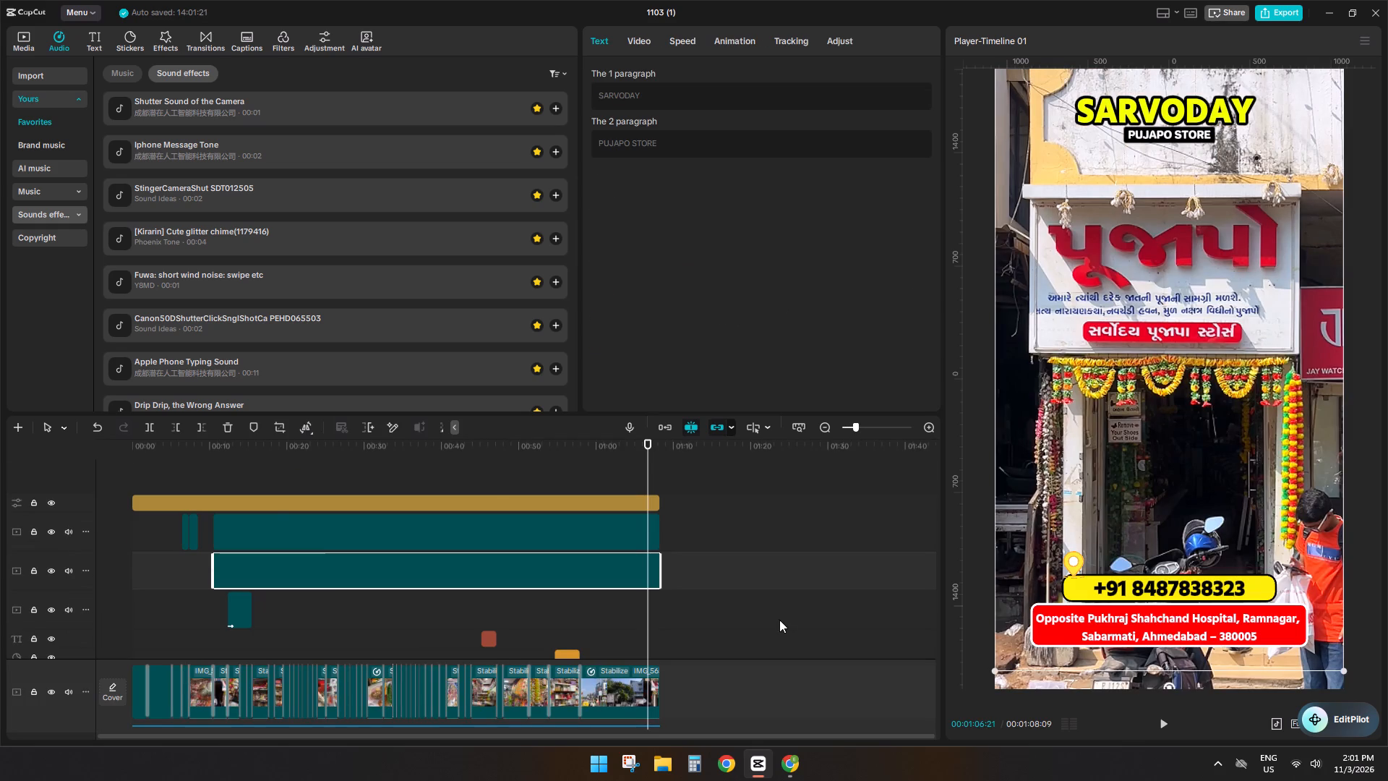
Check the updated captions at several points of the video and look through the lower timeline tracks.
left_click(632, 610)
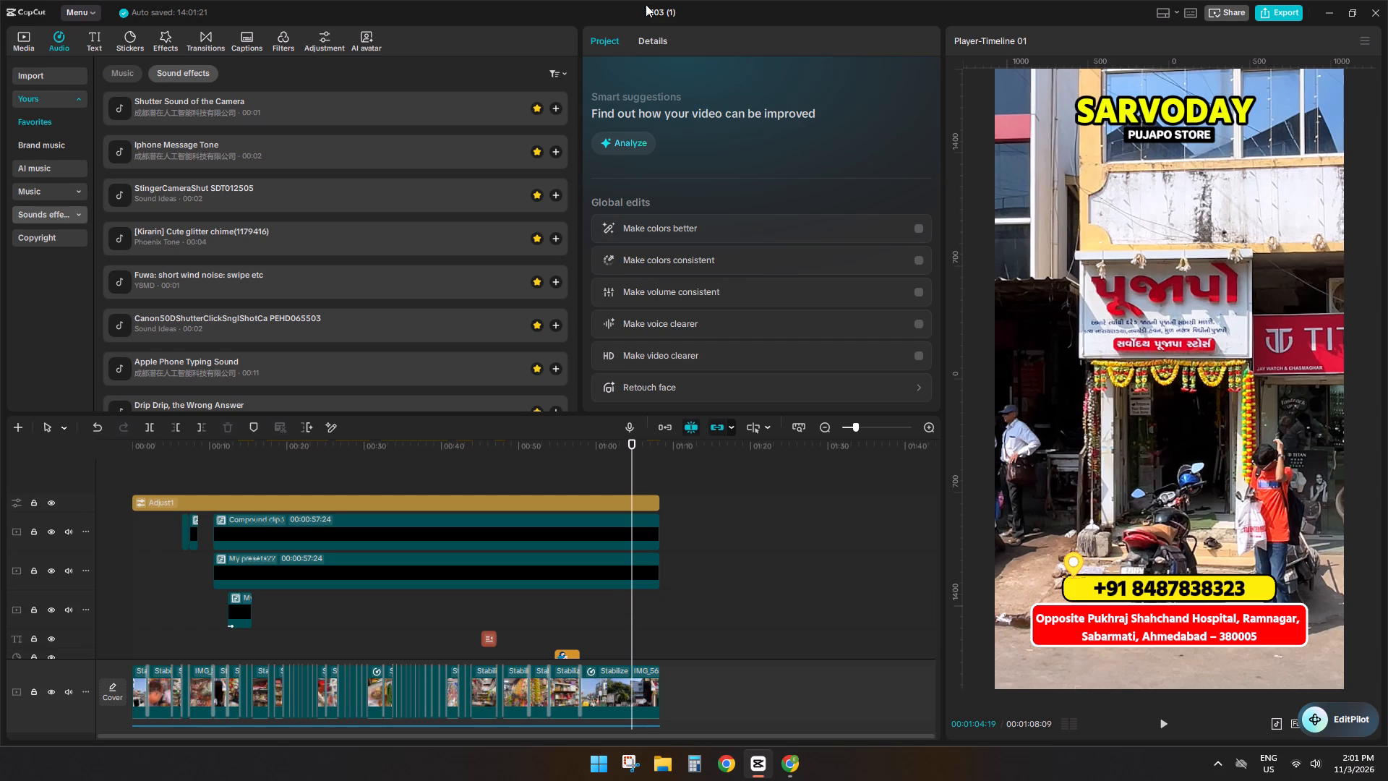
double_click(323, 478)
left_click_drag(323, 478, 121, 493)
left_click(121, 493)
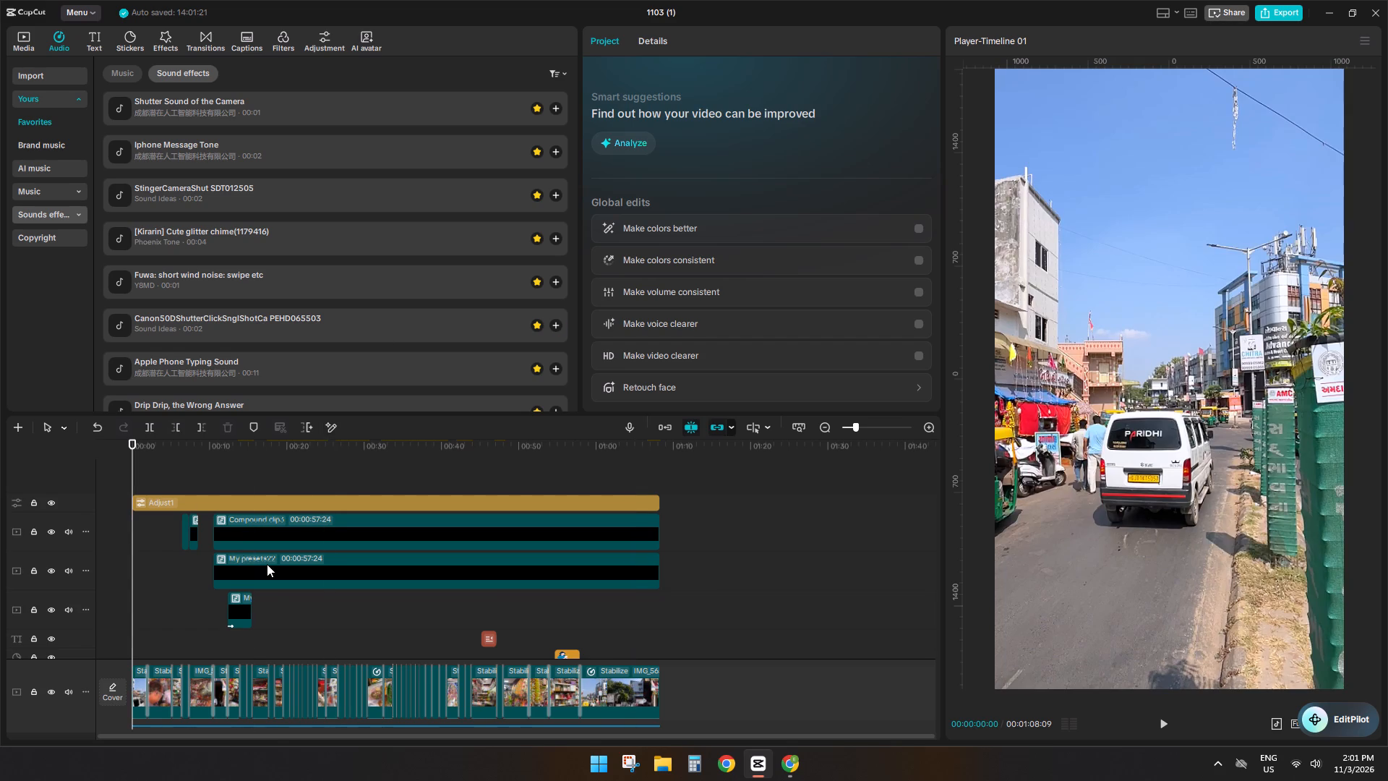
scroll(268, 564, "down", 6)
double_click(273, 569)
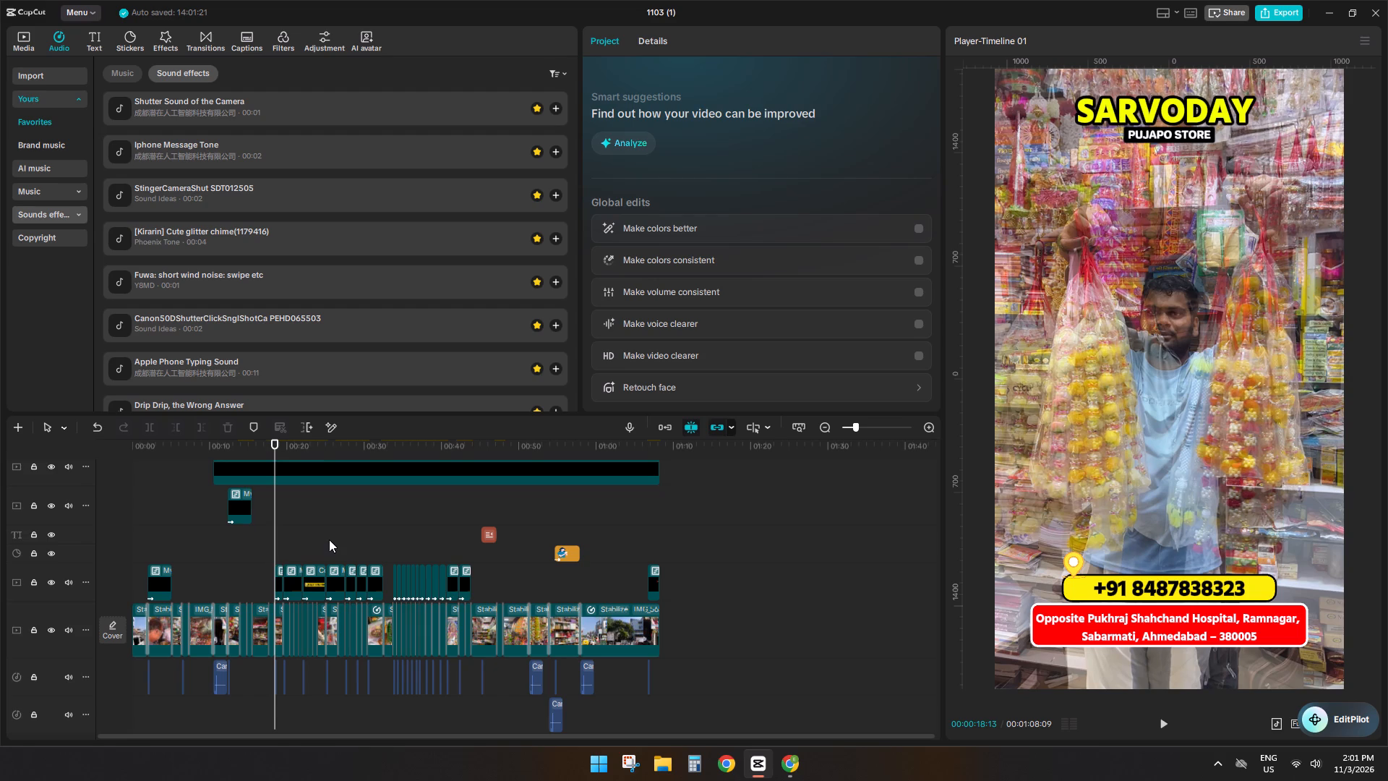
scroll(329, 539, "down", 3)
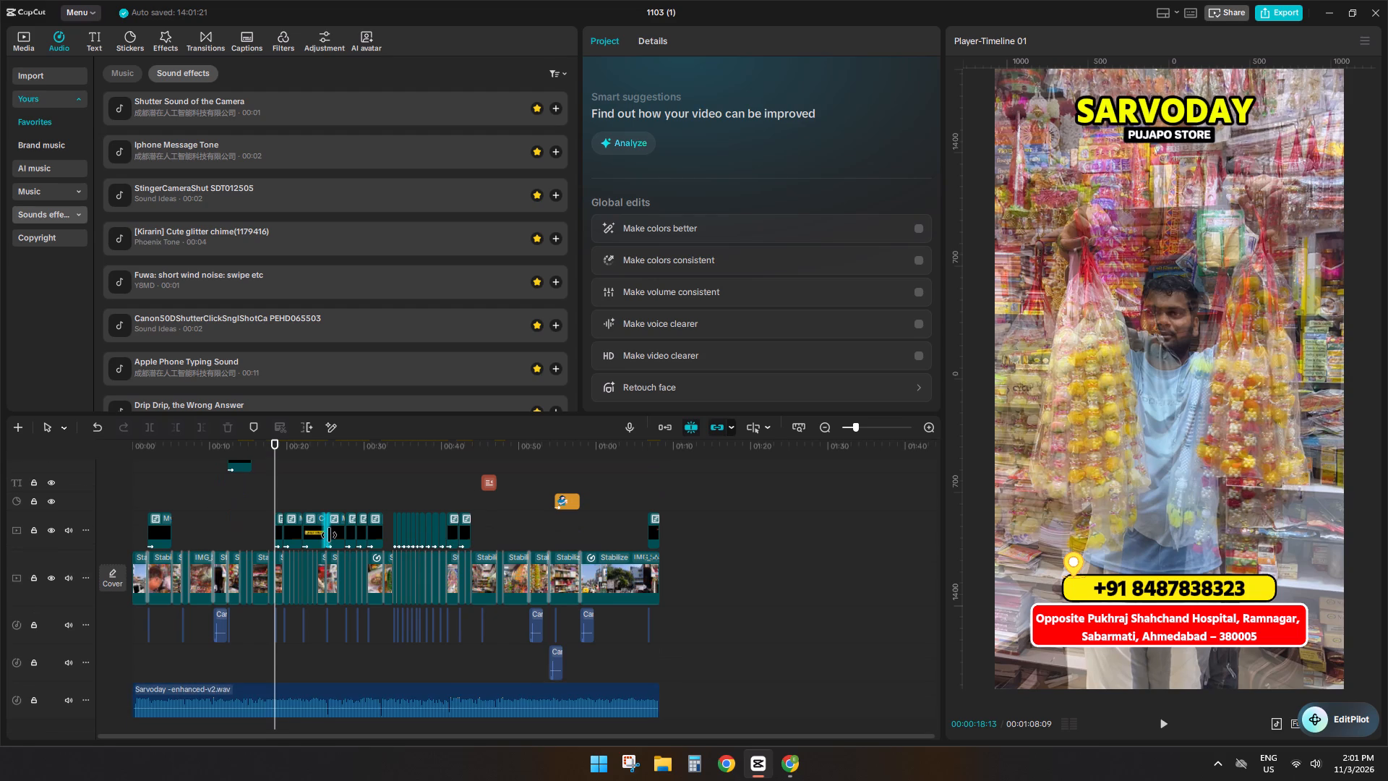
Import the "MANE MALJE _ LOVE ANTHEM" song video from the Desktop's Bg Song folder into the project media.
left_click(39, 188)
left_click(22, 45)
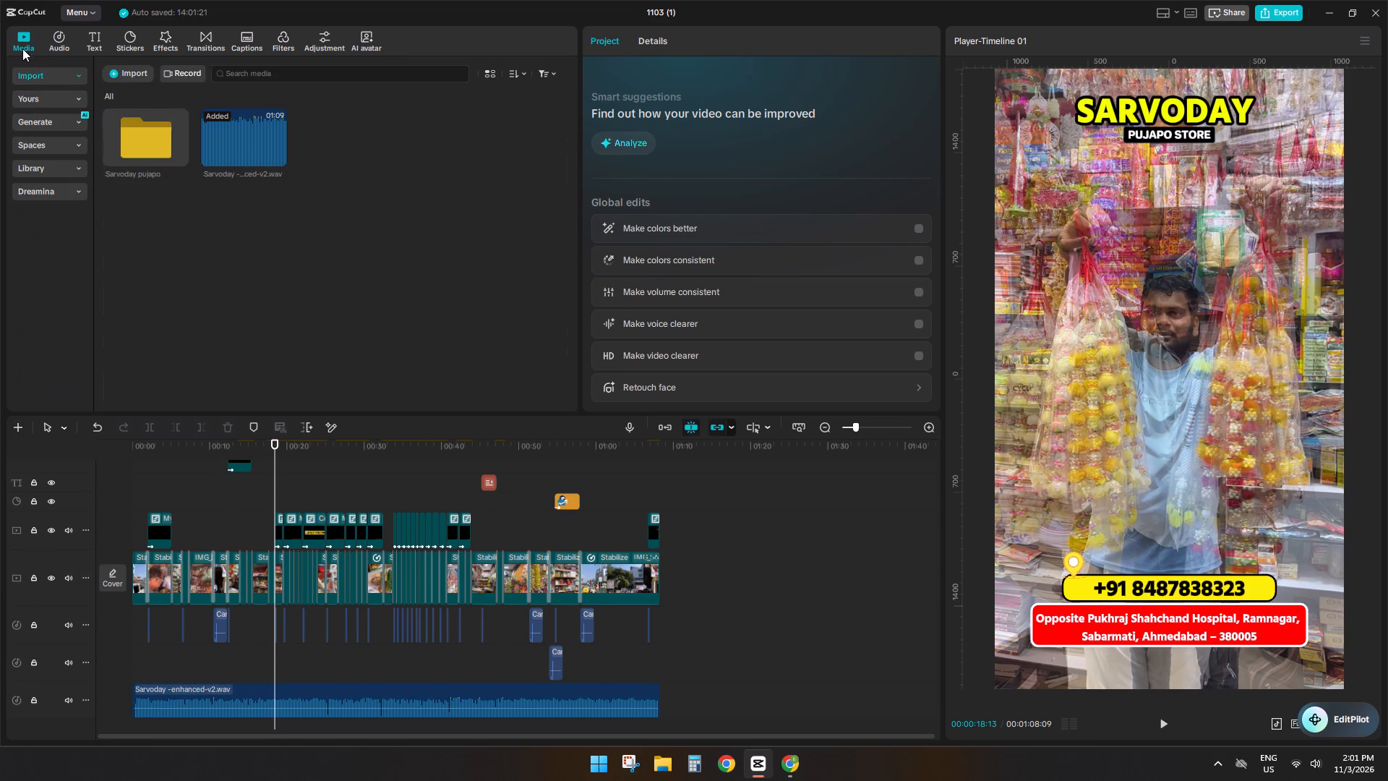
left_click(153, 71)
left_click(149, 100)
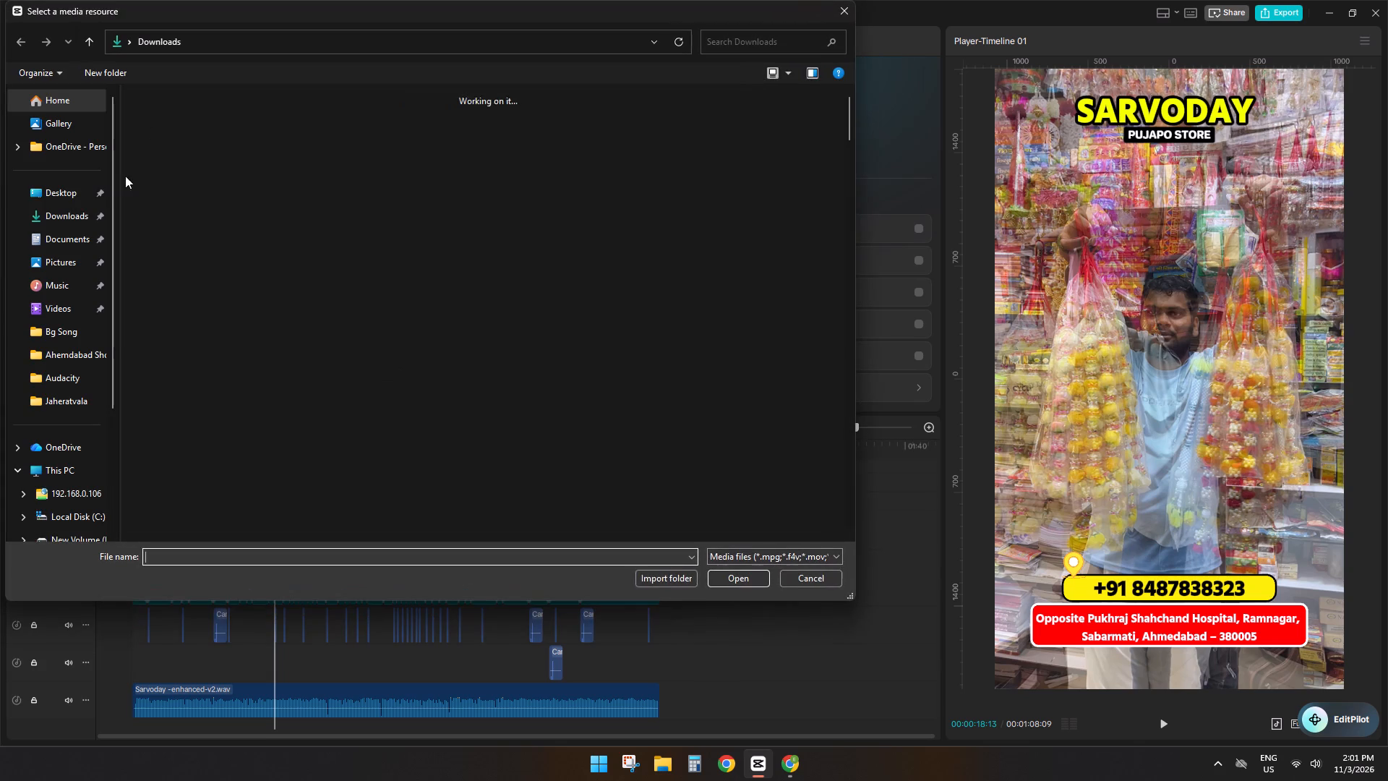
left_click(68, 186)
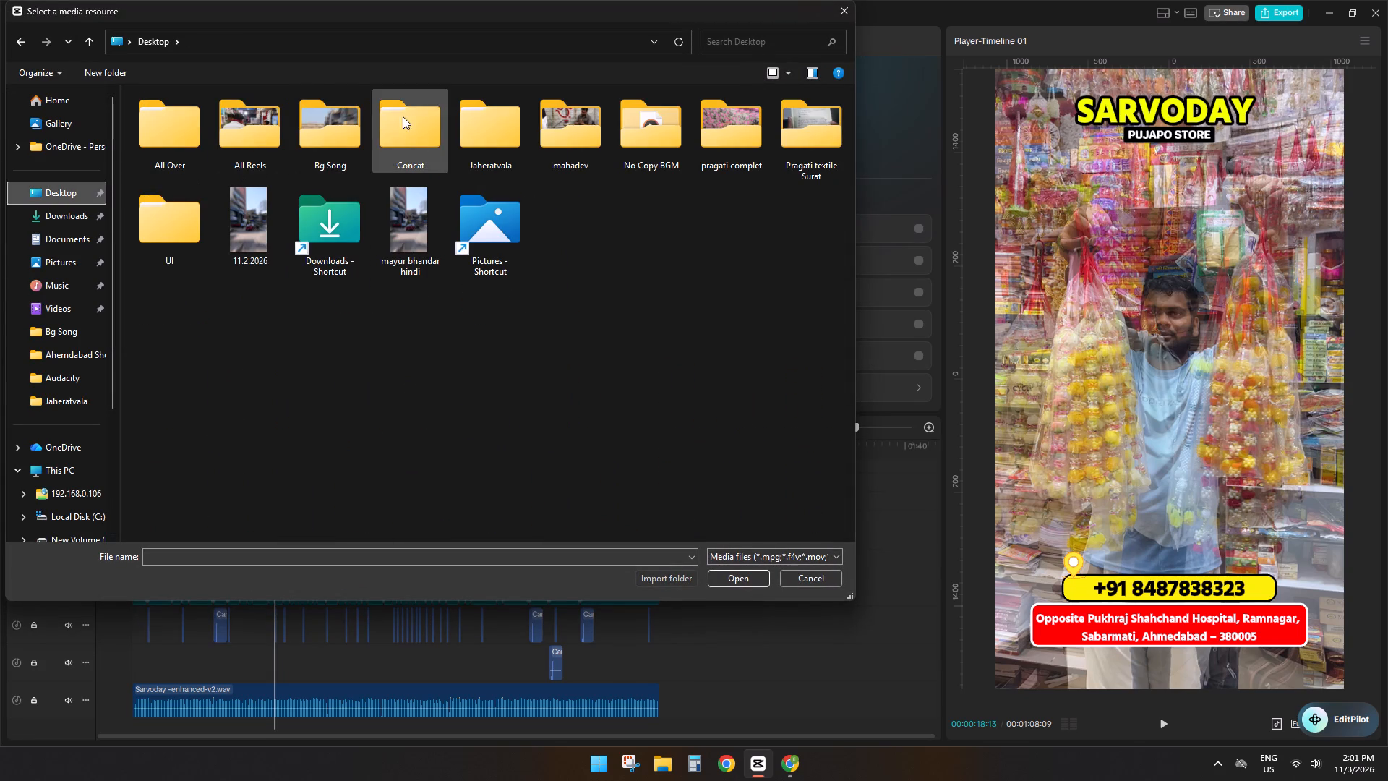
double_click(332, 120)
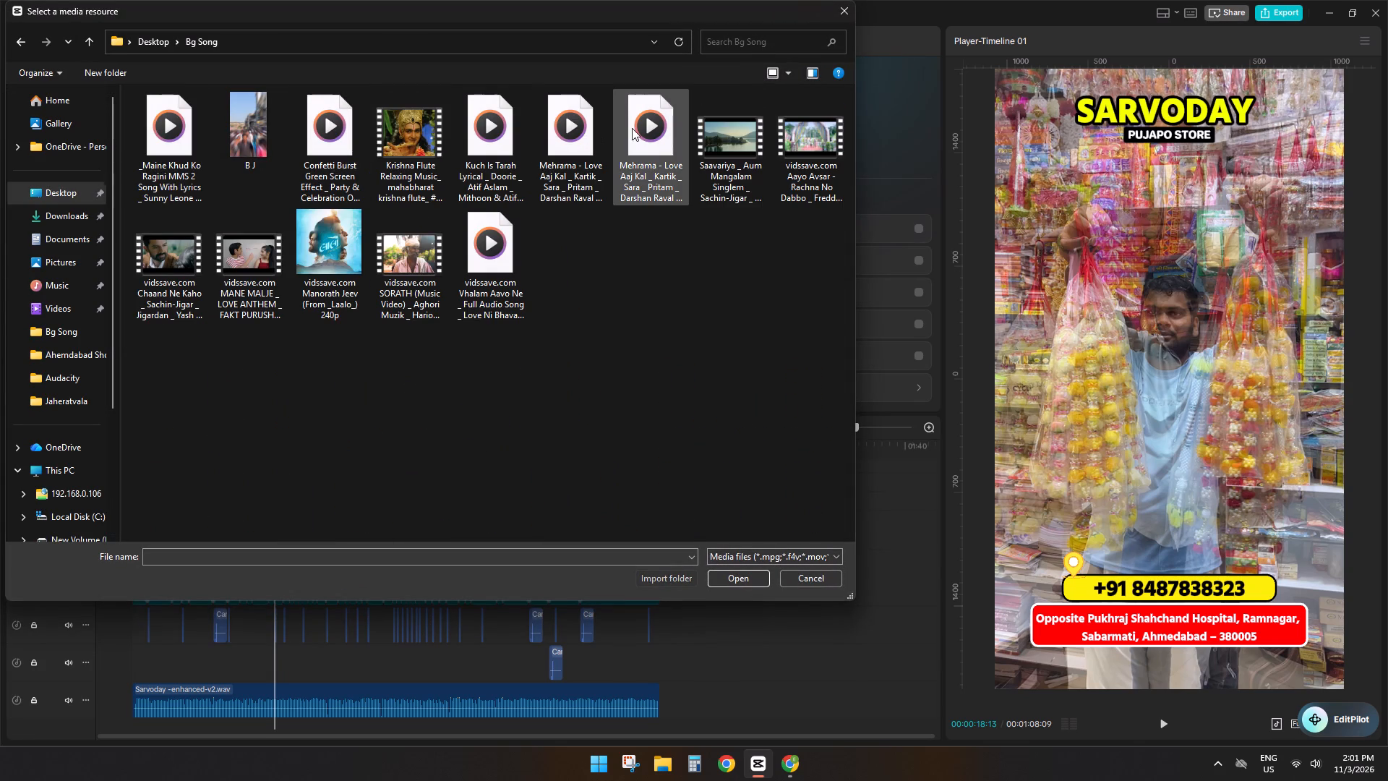
left_click(474, 148)
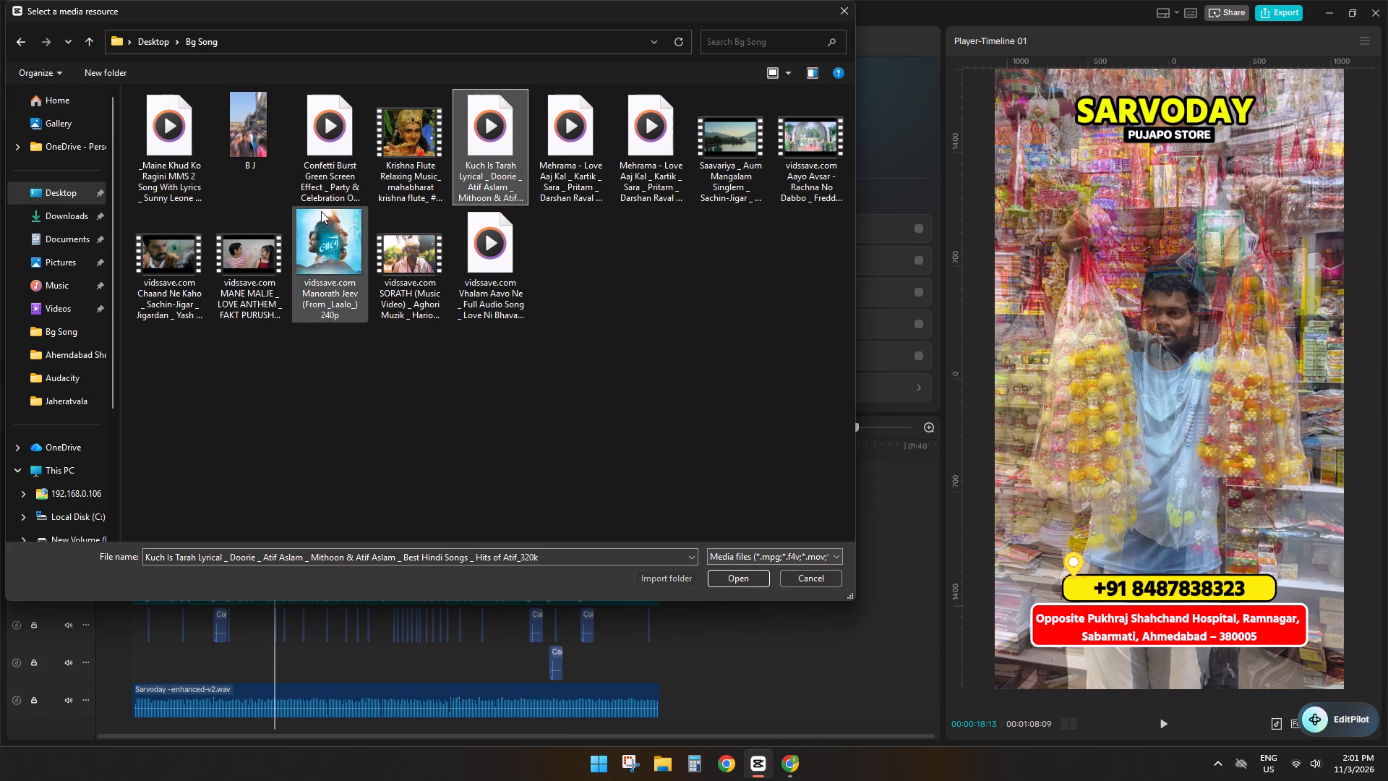
left_click(265, 195)
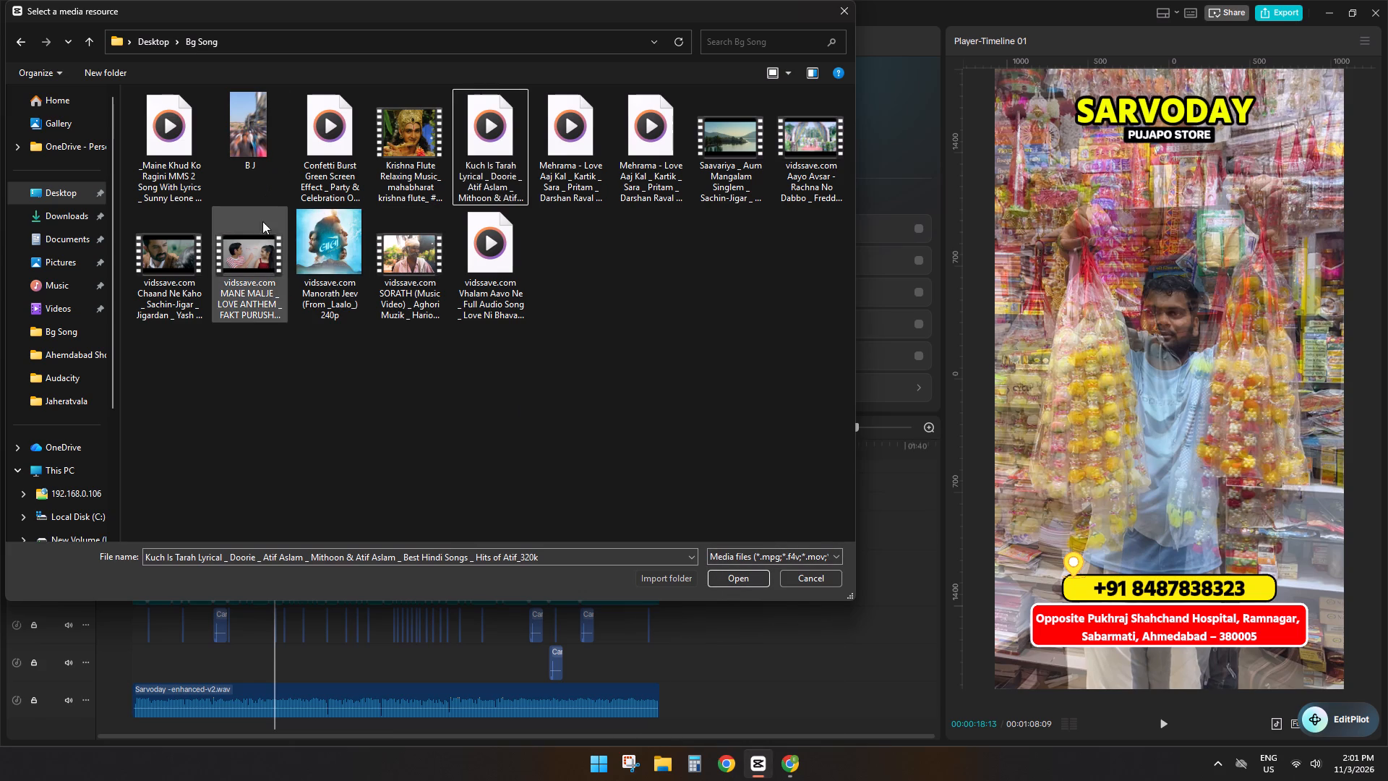
left_click(251, 249)
left_click(740, 582)
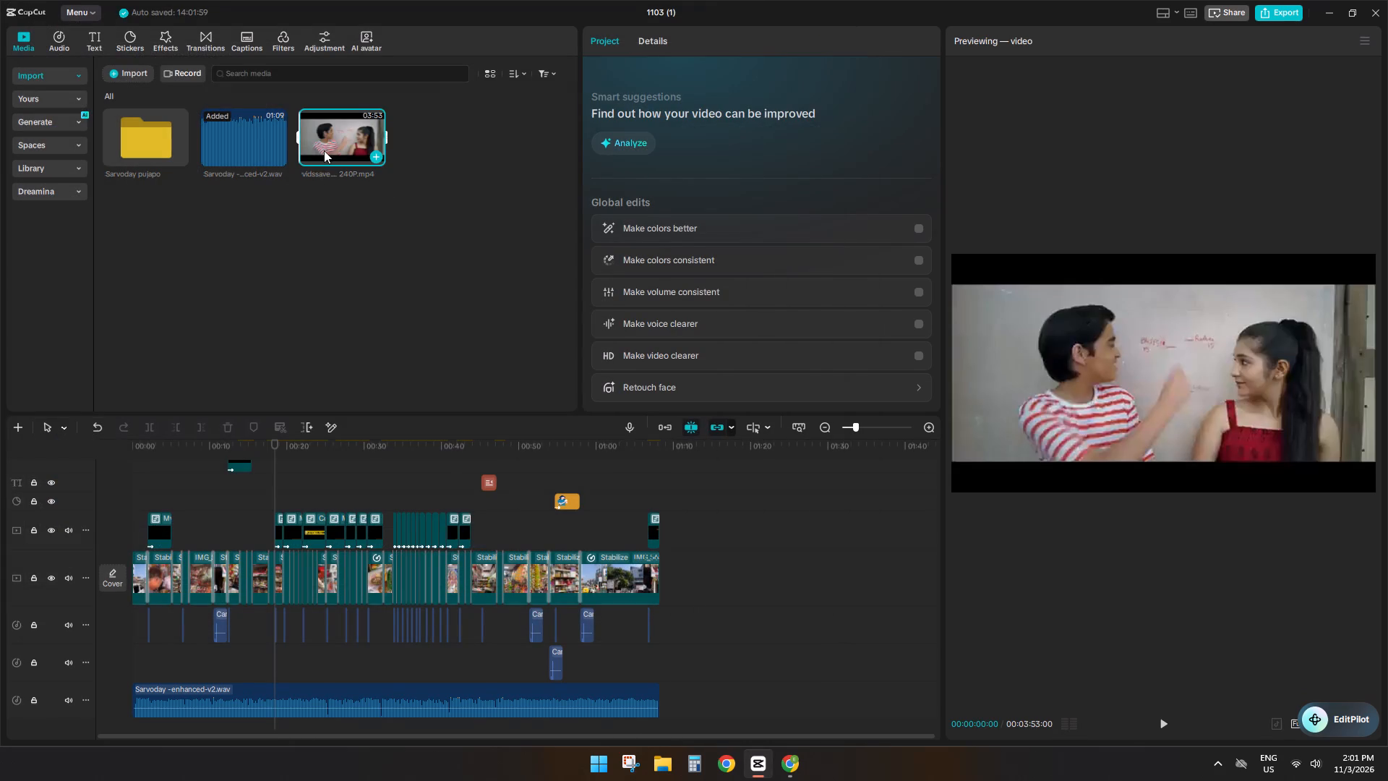
Place the imported song video on its own track above the main clips, starting at the beginning of the timeline.
left_click(324, 150)
left_click_drag(410, 195, 281, 594)
left_click(202, 640)
left_click(341, 126)
left_click_drag(336, 126, 191, 511)
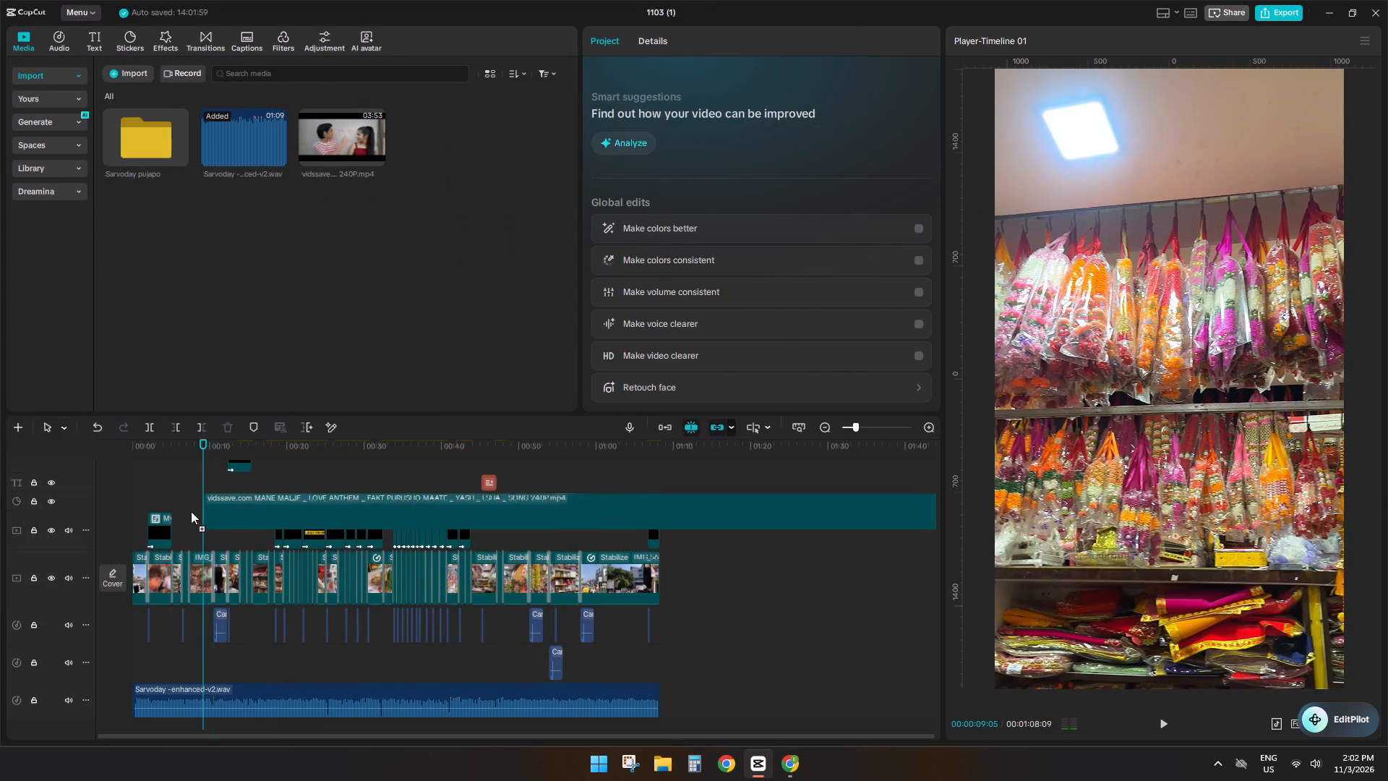
left_click_drag(191, 511, 119, 504)
Extract the audio from the song video and delete the video clip, keeping only its sound.
right_click(199, 505)
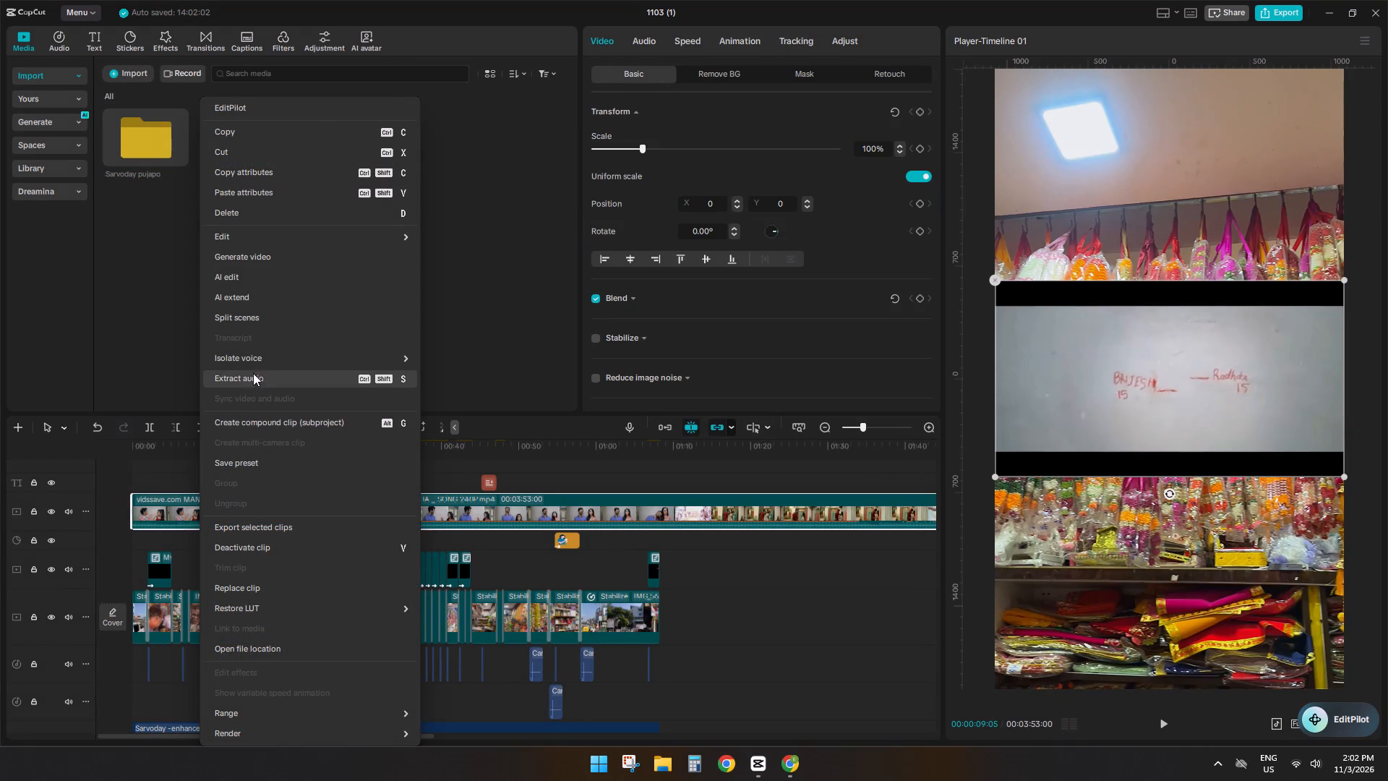
left_click(252, 378)
key("d")
scroll(252, 576, "down", 4)
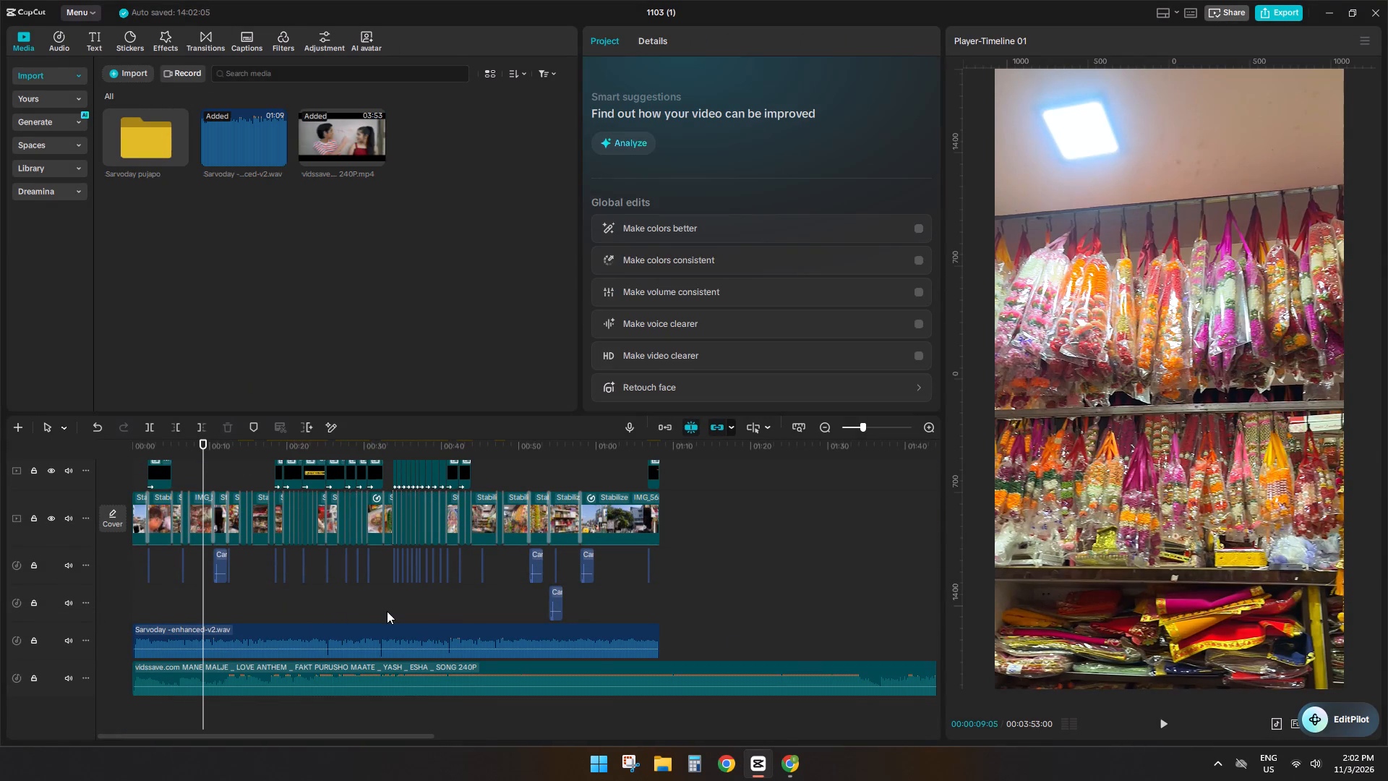
Play the song to find its starting point and trim away everything before 00:00:35:00.
left_click(387, 611)
key("space")
scroll(434, 636, "up", 10, "ctrl")
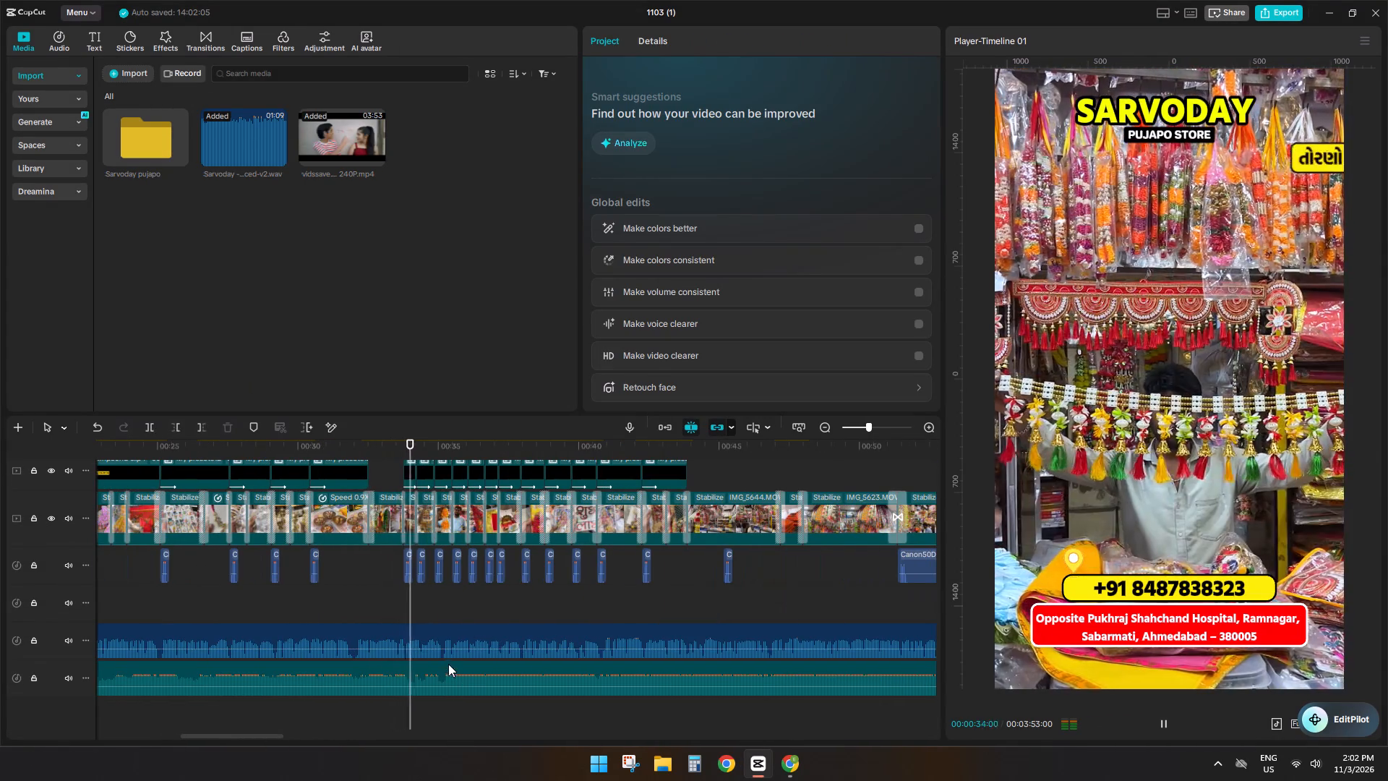
key("space")
triple_click(446, 610)
left_click(443, 616)
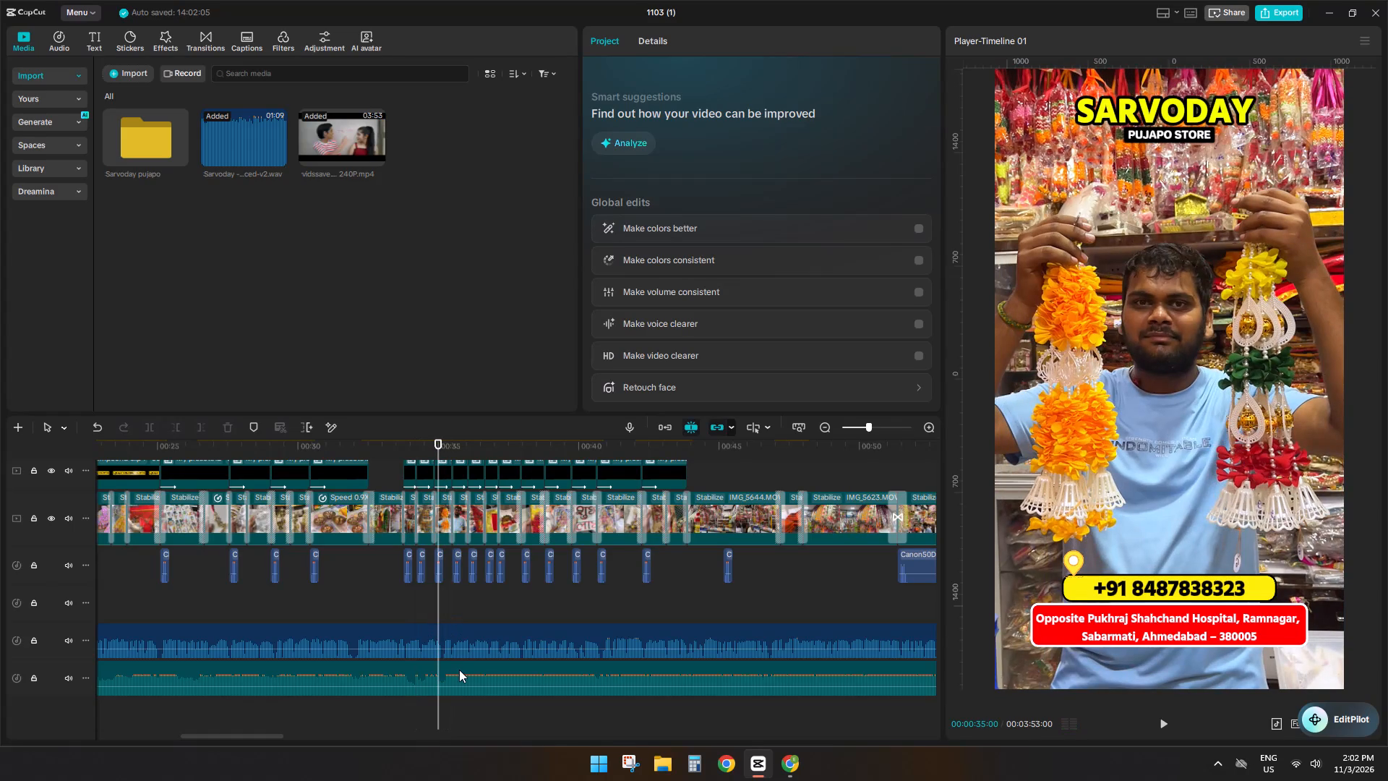
key("q")
left_click(462, 683)
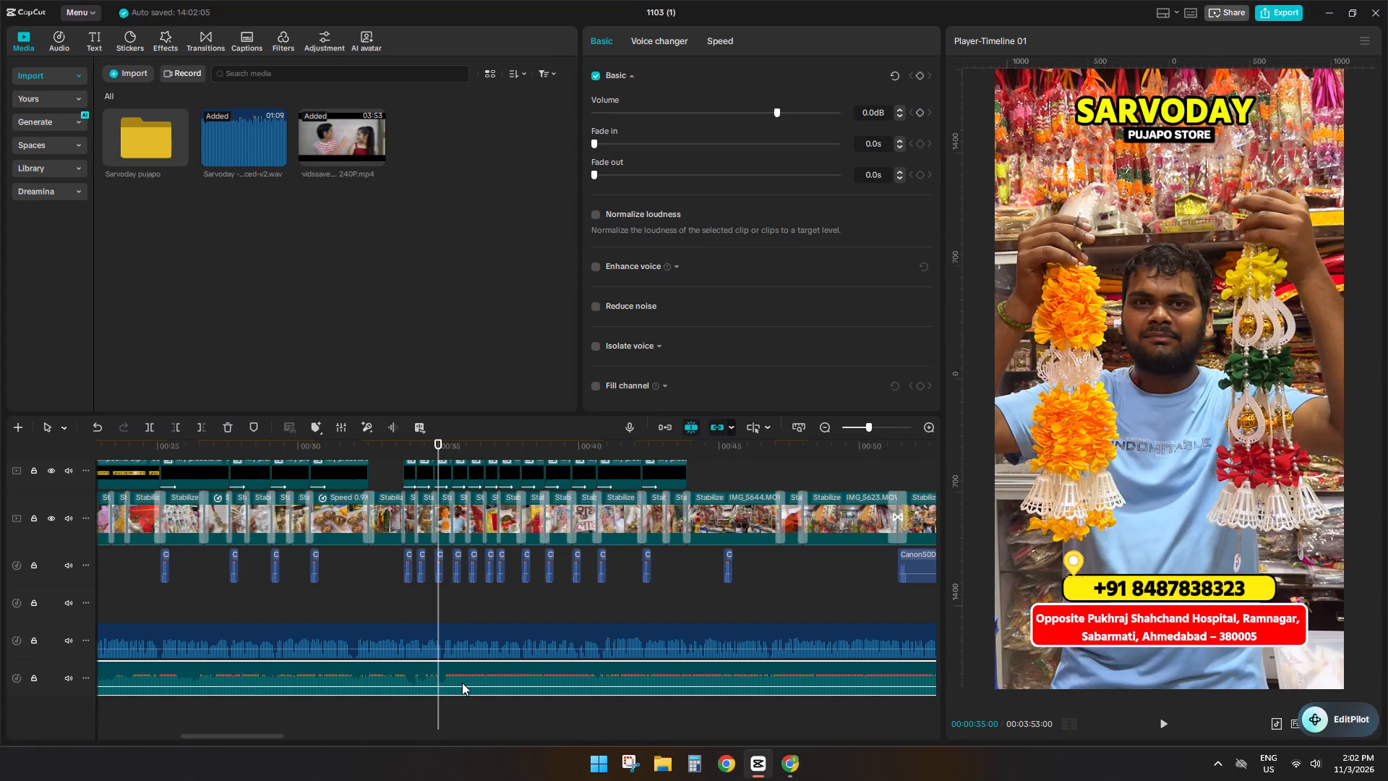
key("q")
scroll(460, 682, "down", 5, "ctrl")
key("space")
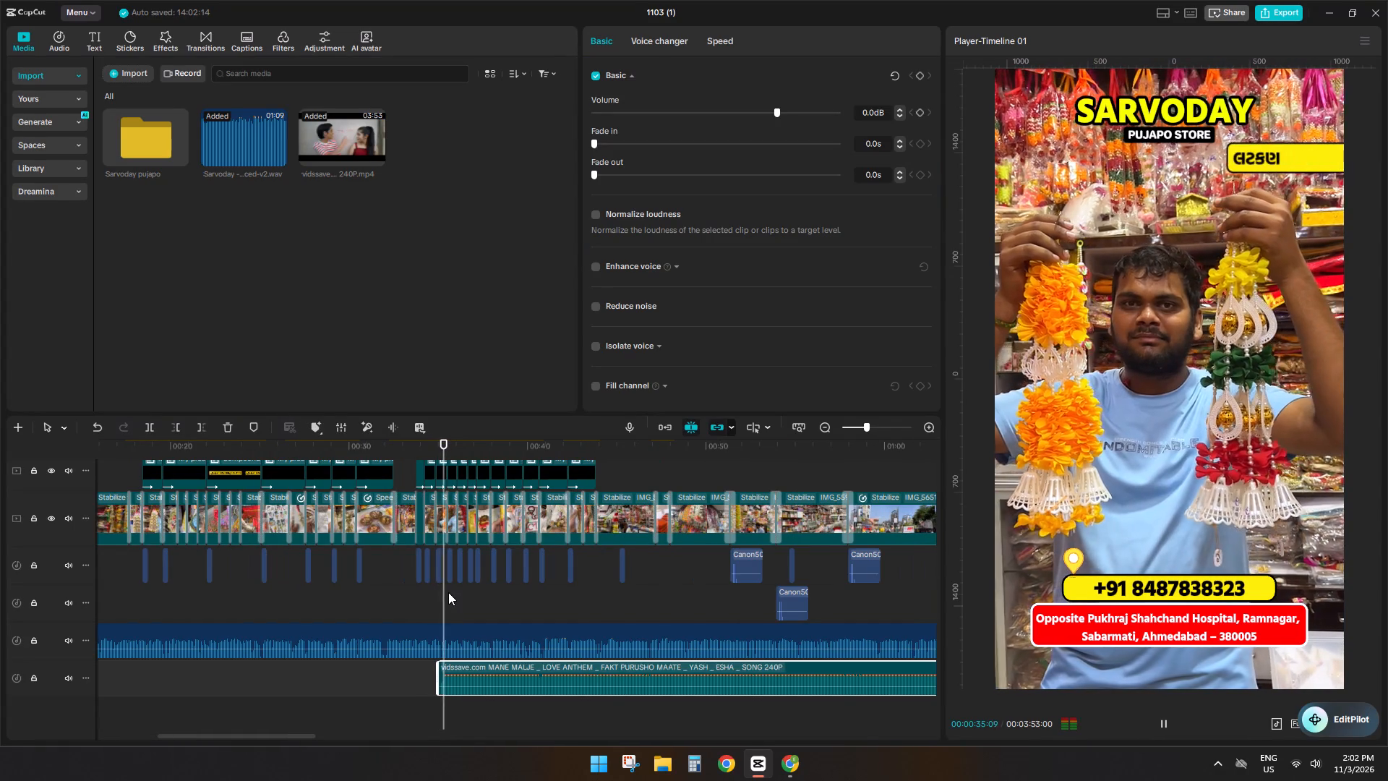
key("space")
Move the trimmed song audio to the beginning of the timeline, beneath the voiceover.
left_click(515, 678)
left_click_drag(260, 677, 76, 677)
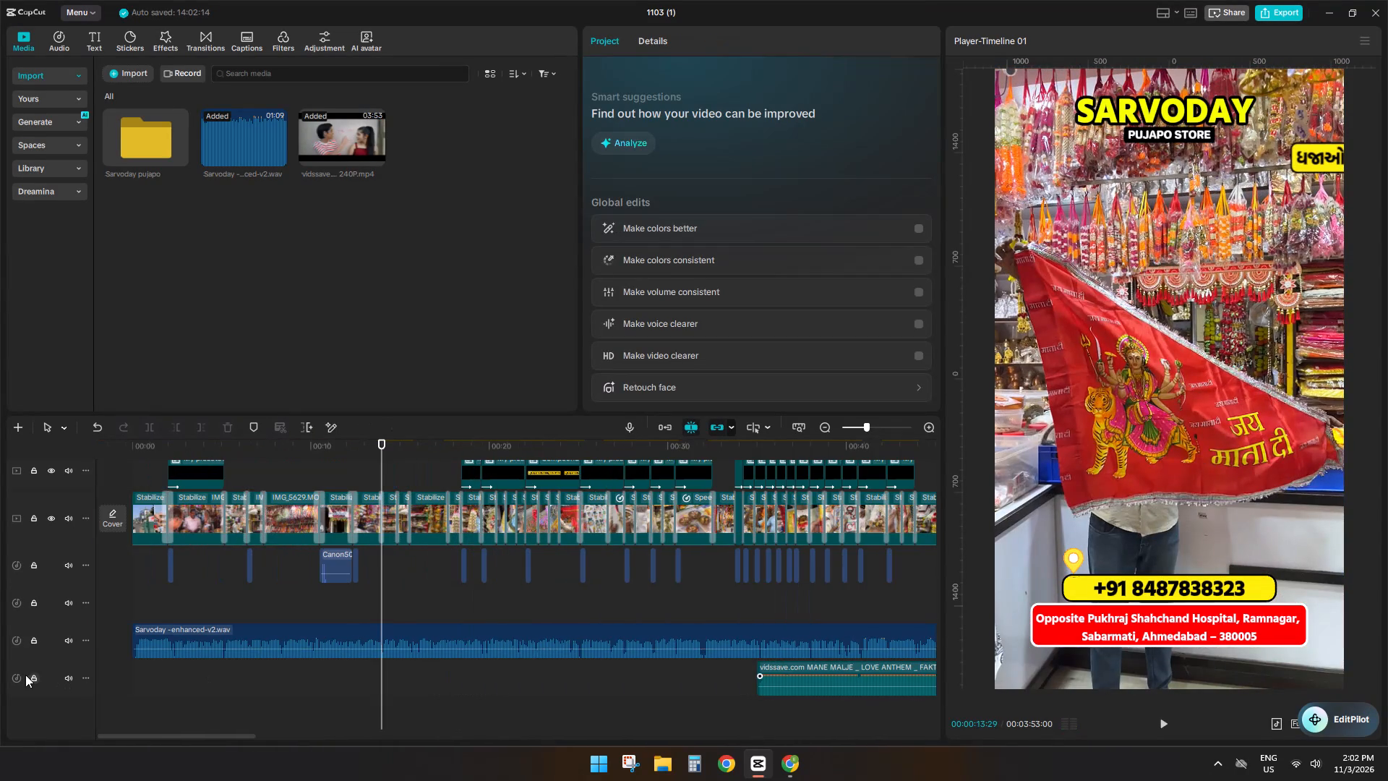
left_click_drag(25, 675, 11, 678)
left_click(877, 692)
left_click_drag(865, 692, 505, 696)
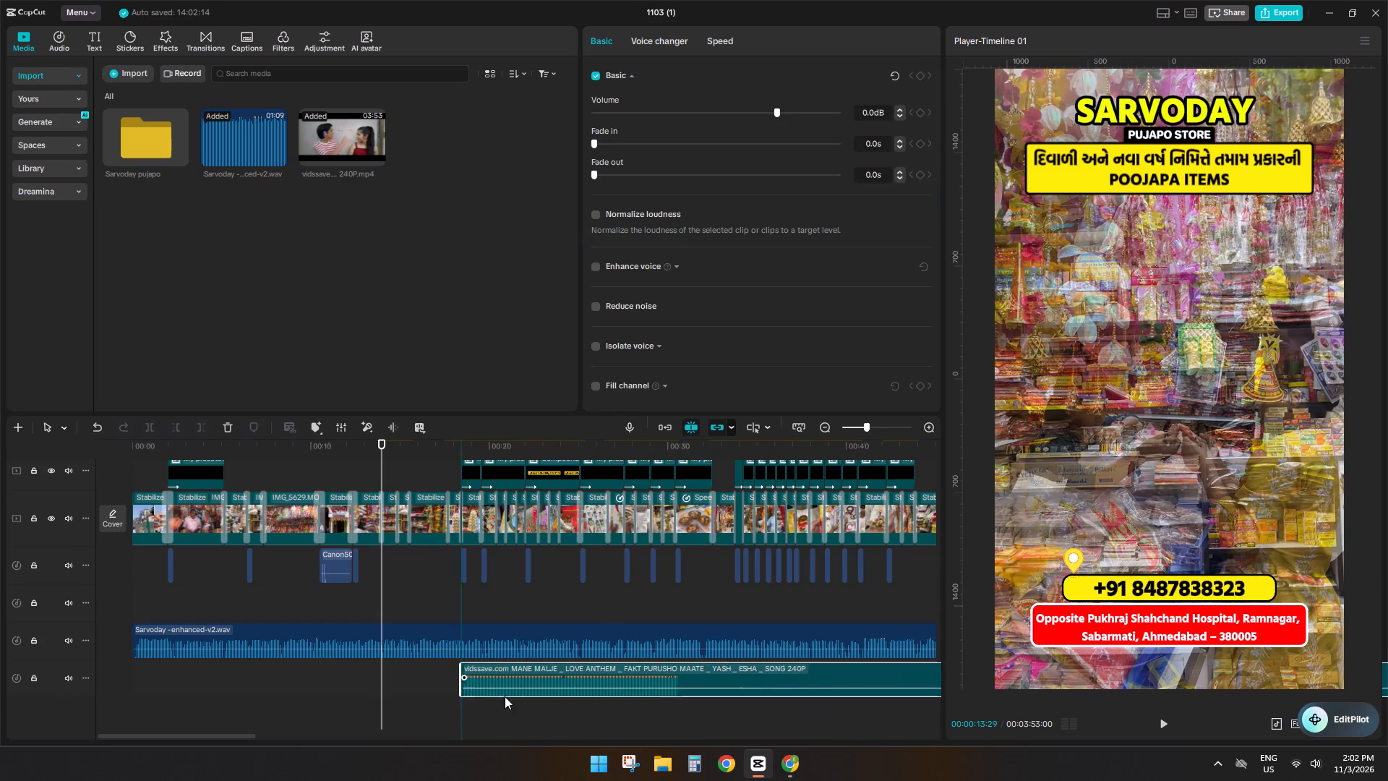
left_click_drag(505, 696, 413, 691)
left_click_drag(232, 688, 216, 688)
left_click_drag(194, 691, 178, 691)
left_click_drag(415, 673, 208, 660)
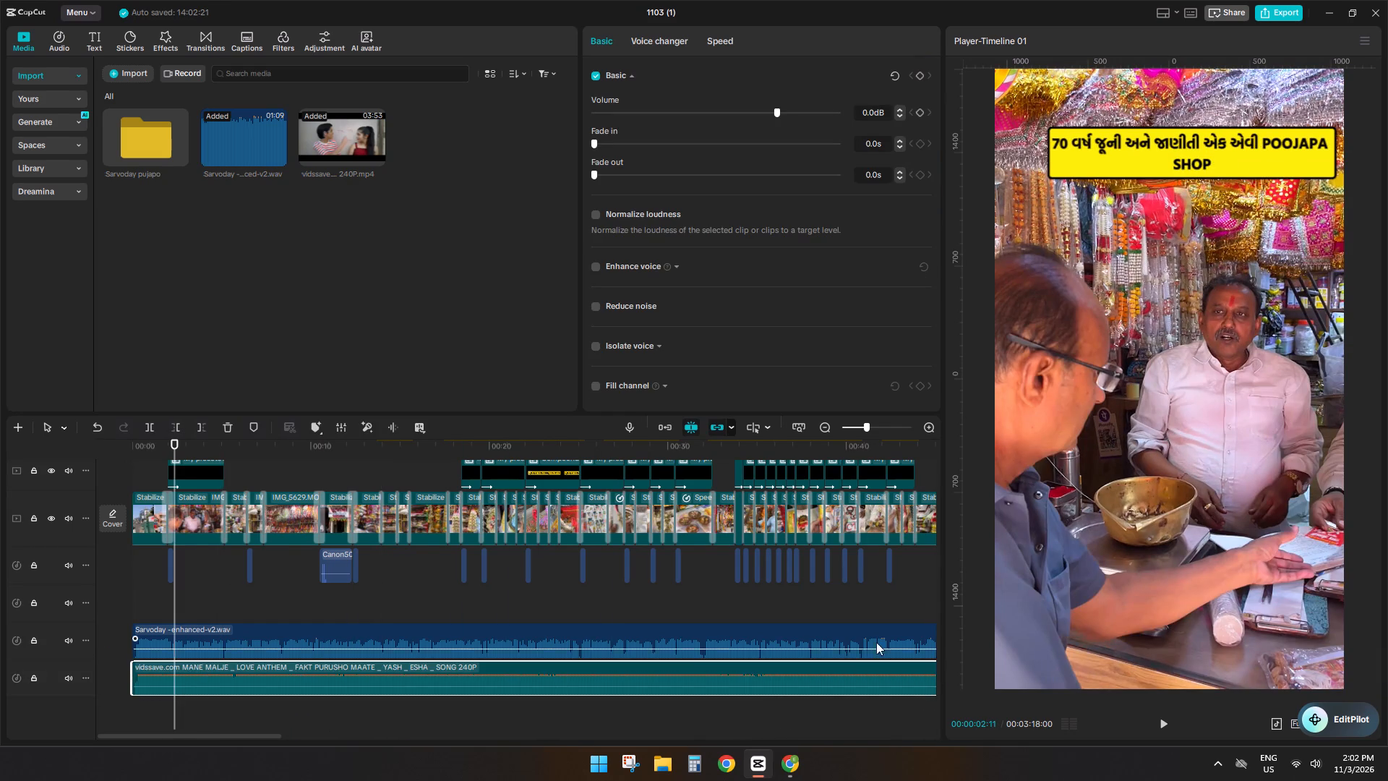
Split the song audio at the end of the main video, 00:01:08:09, and delete the remainder.
scroll(877, 640, "down", 5, "ctrl")
left_click(801, 586)
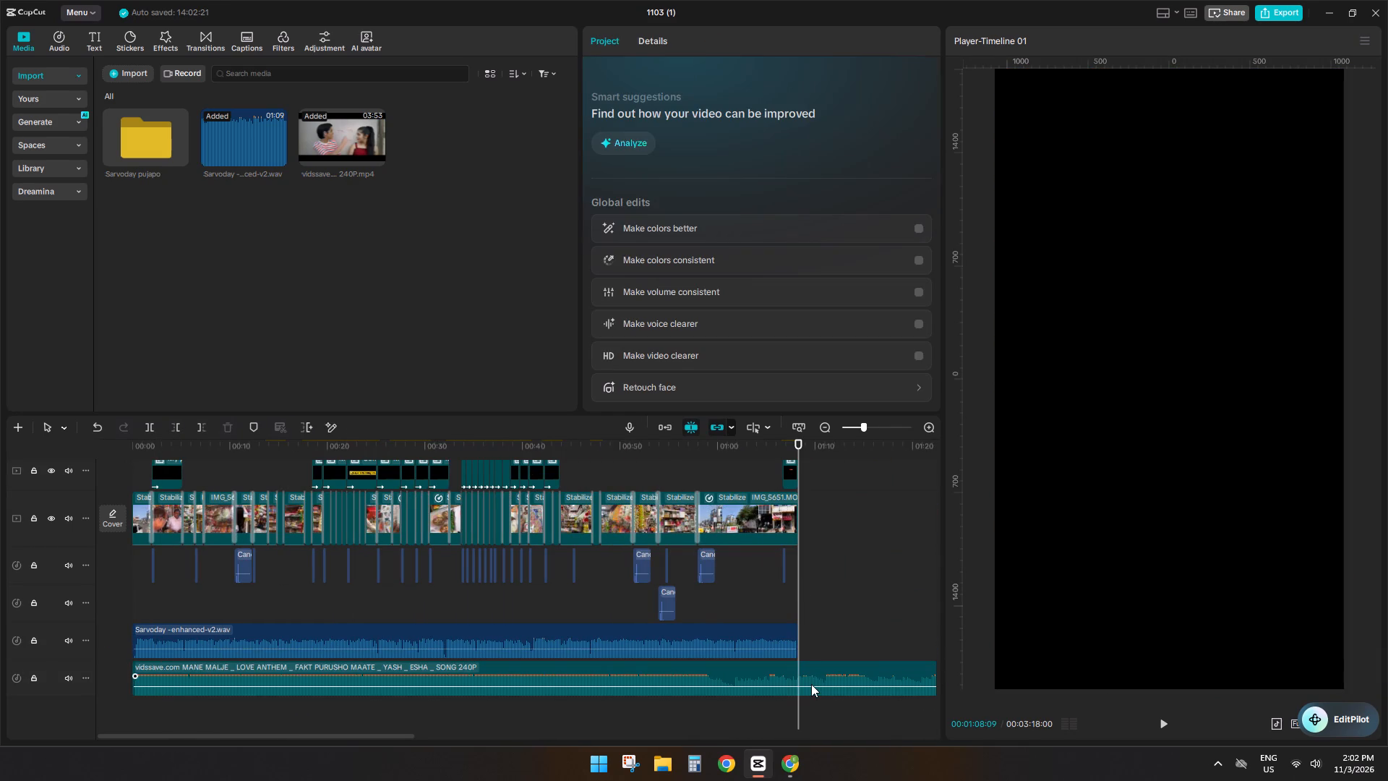
left_click(811, 684)
key("s")
key("d")
Lower the background song's volume to about -20 dB.
left_click(750, 672)
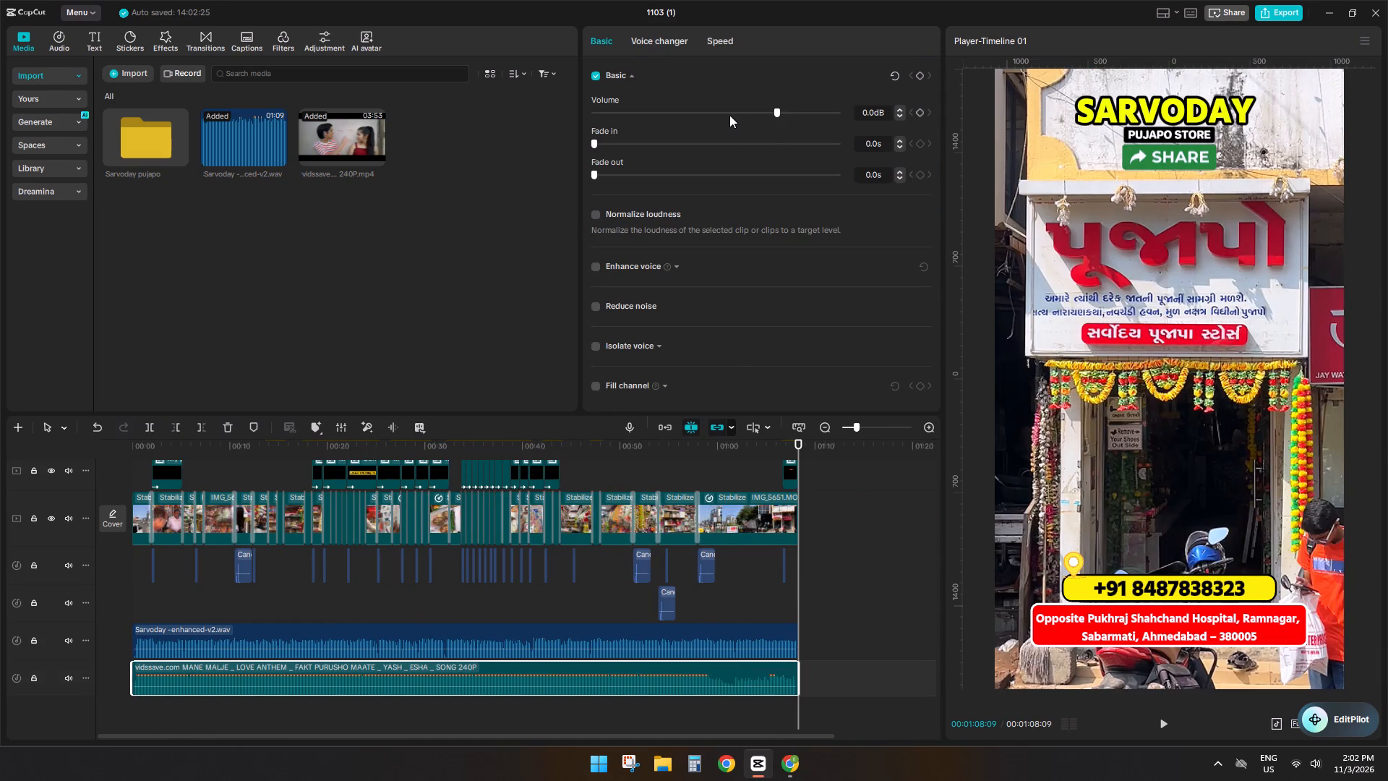
left_click(729, 115)
left_click_drag(729, 115, 714, 116)
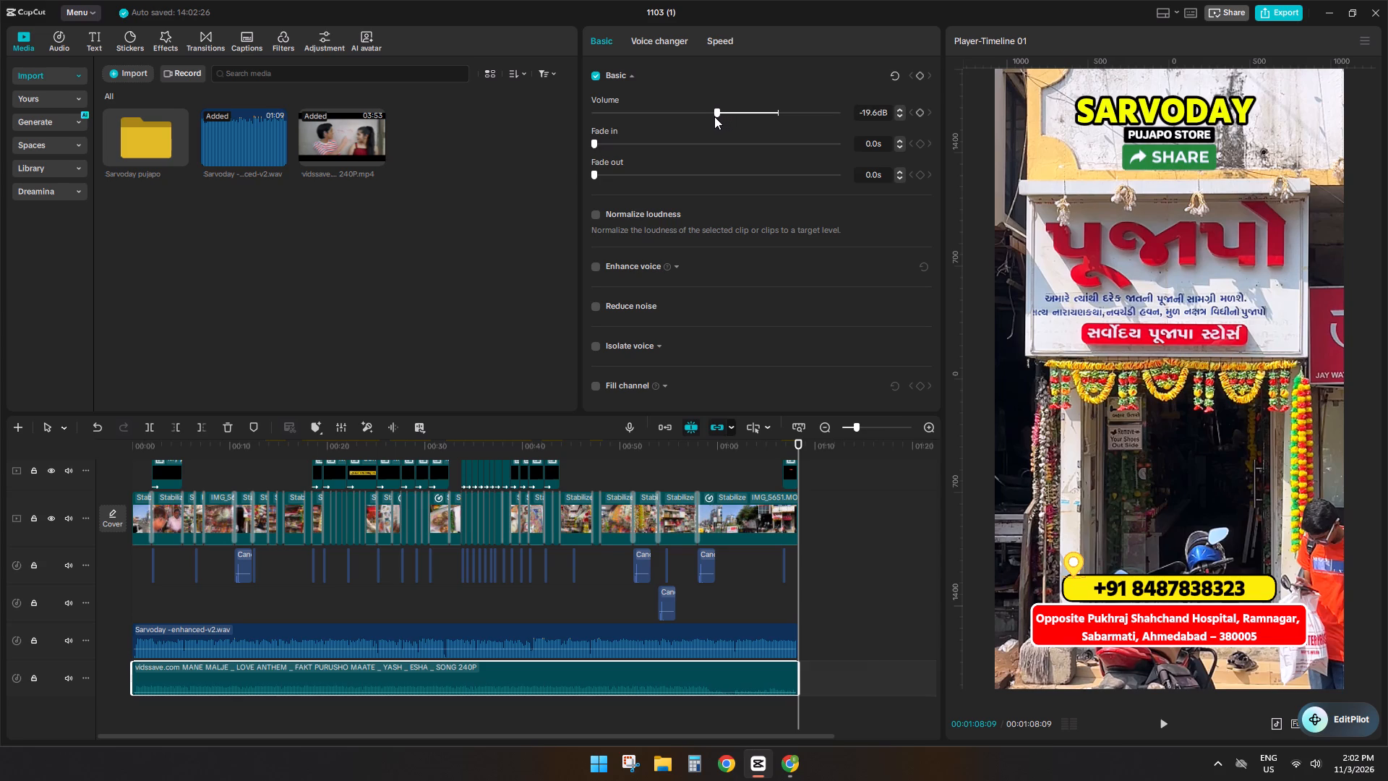
left_click_drag(714, 116, 710, 114)
Raise the volume of the "Sarvoday -enhanced-v2.wav" voiceover slightly and play the mix from the beginning.
left_click(471, 634)
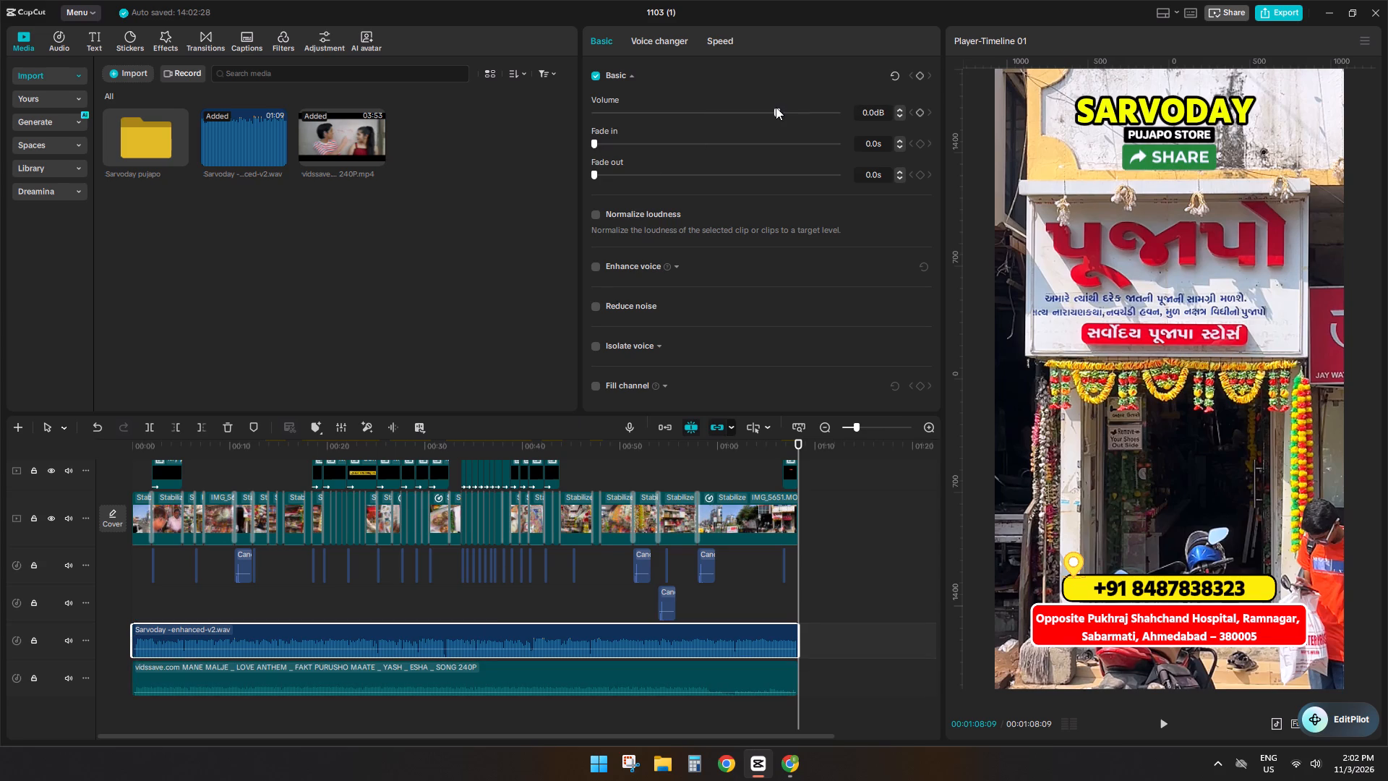
left_click_drag(776, 110, 787, 111)
left_click(291, 579)
left_click_drag(291, 579, 73, 569)
key("space")
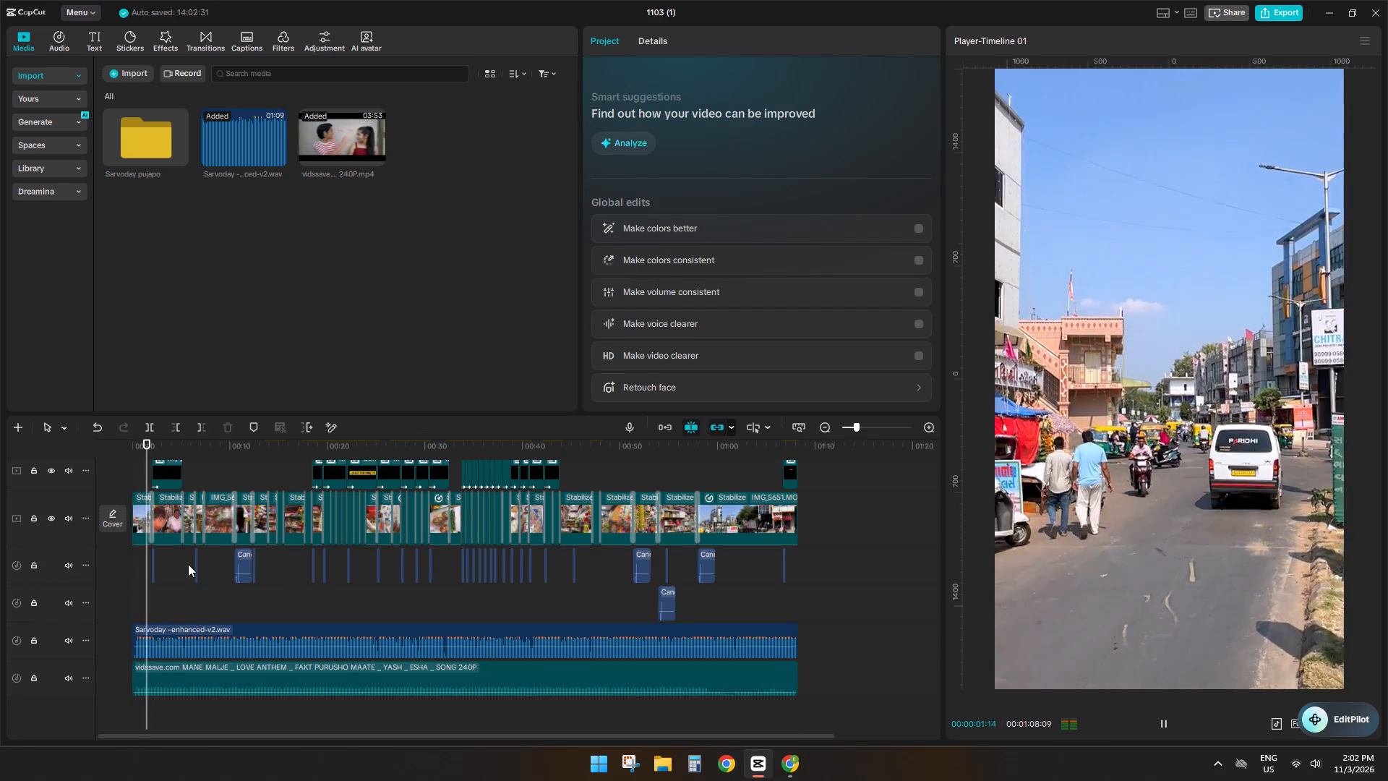
Apply the trending Fade In entrance animation to the first clip of the main track and play back the opening.
left_click(145, 523)
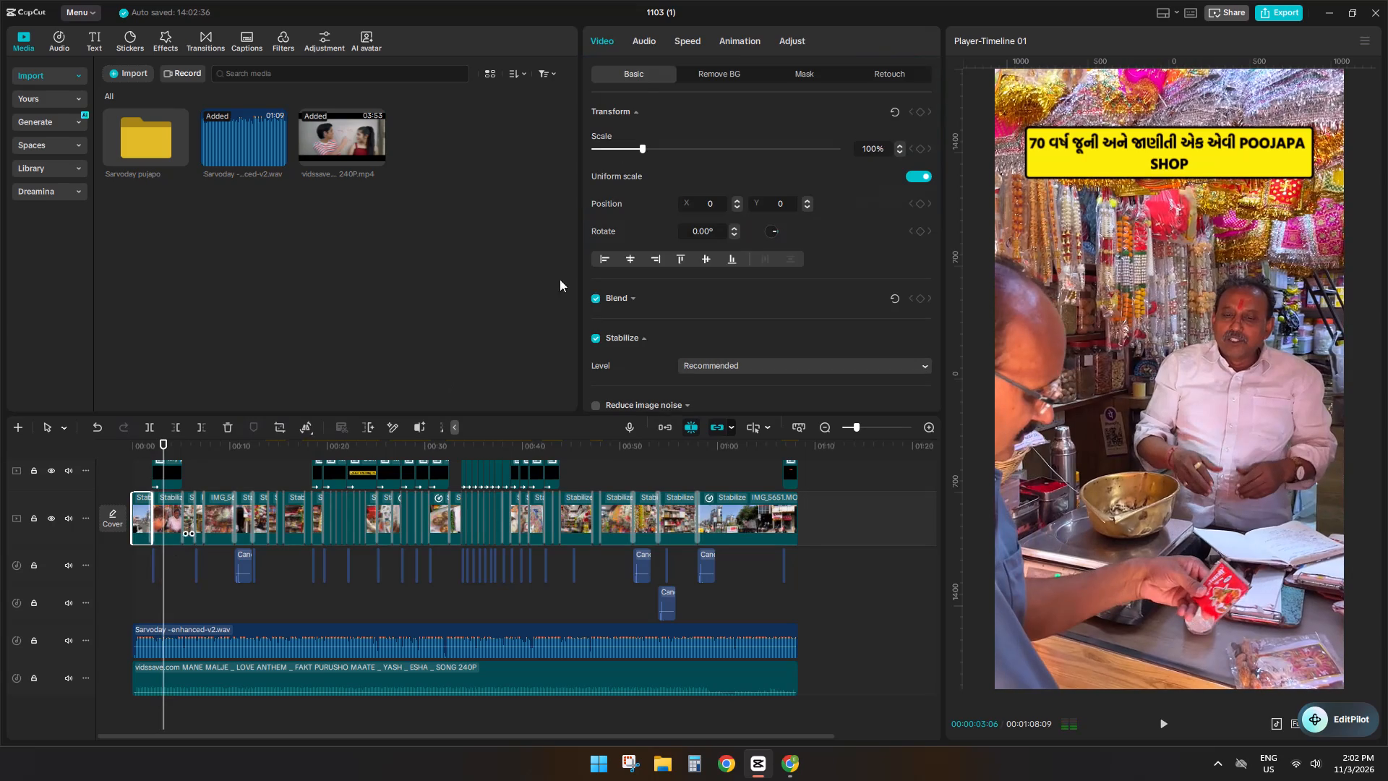
left_click(735, 51)
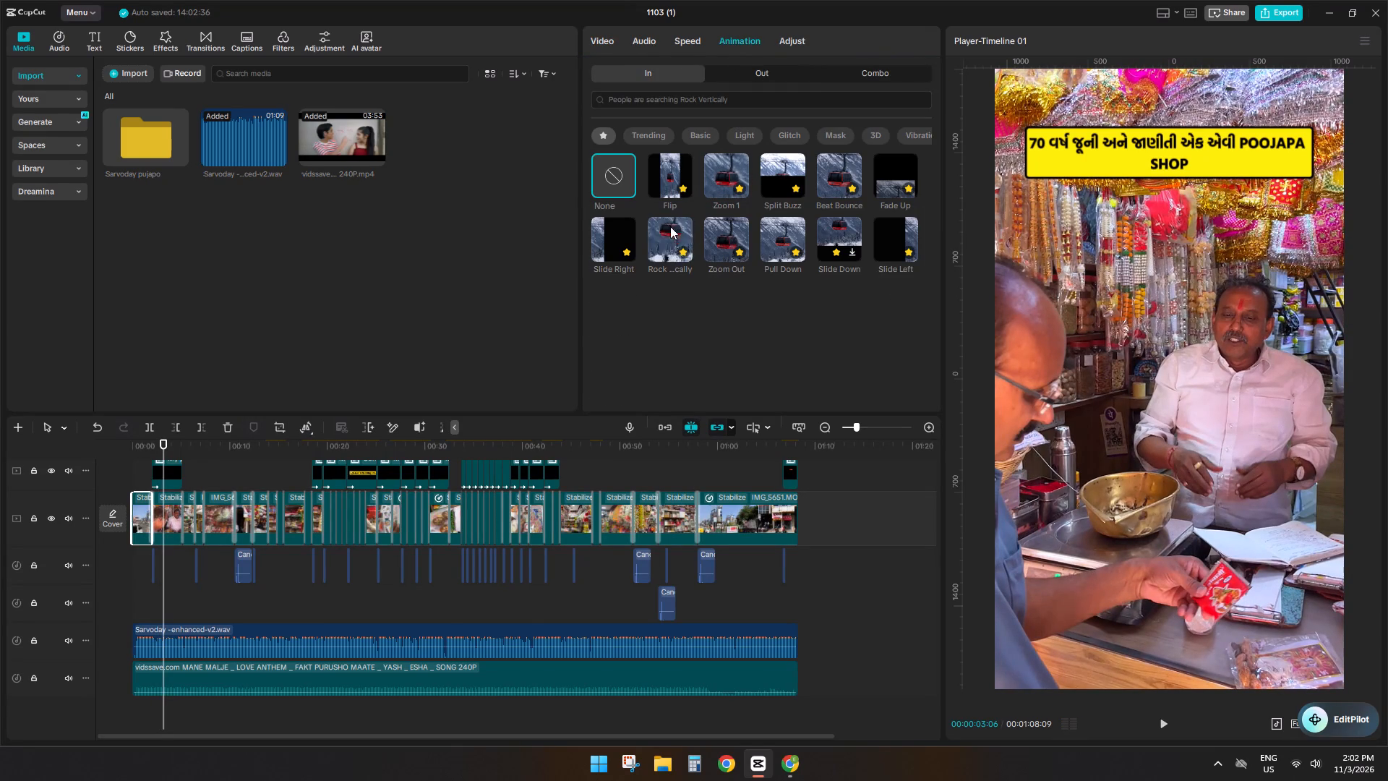
left_click(669, 137)
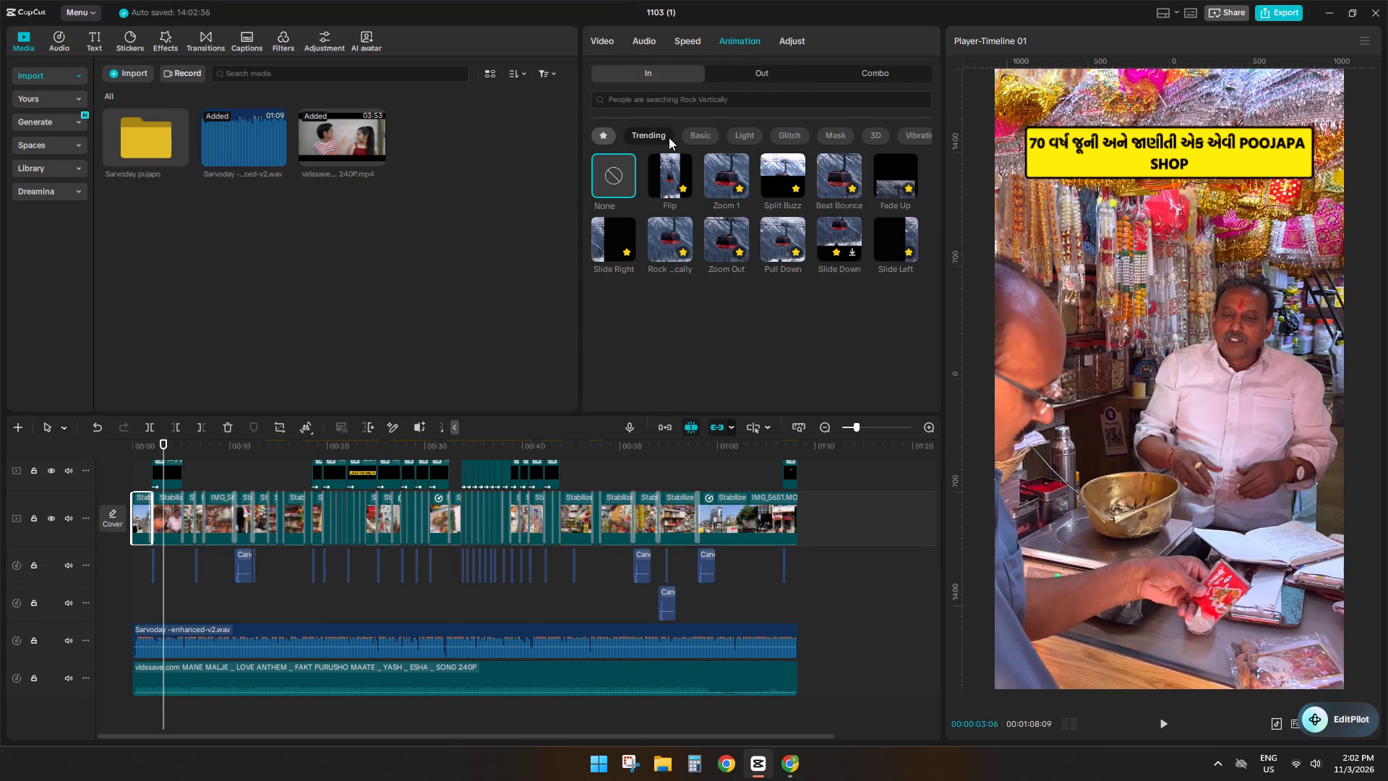
left_click(667, 172)
left_click(685, 188)
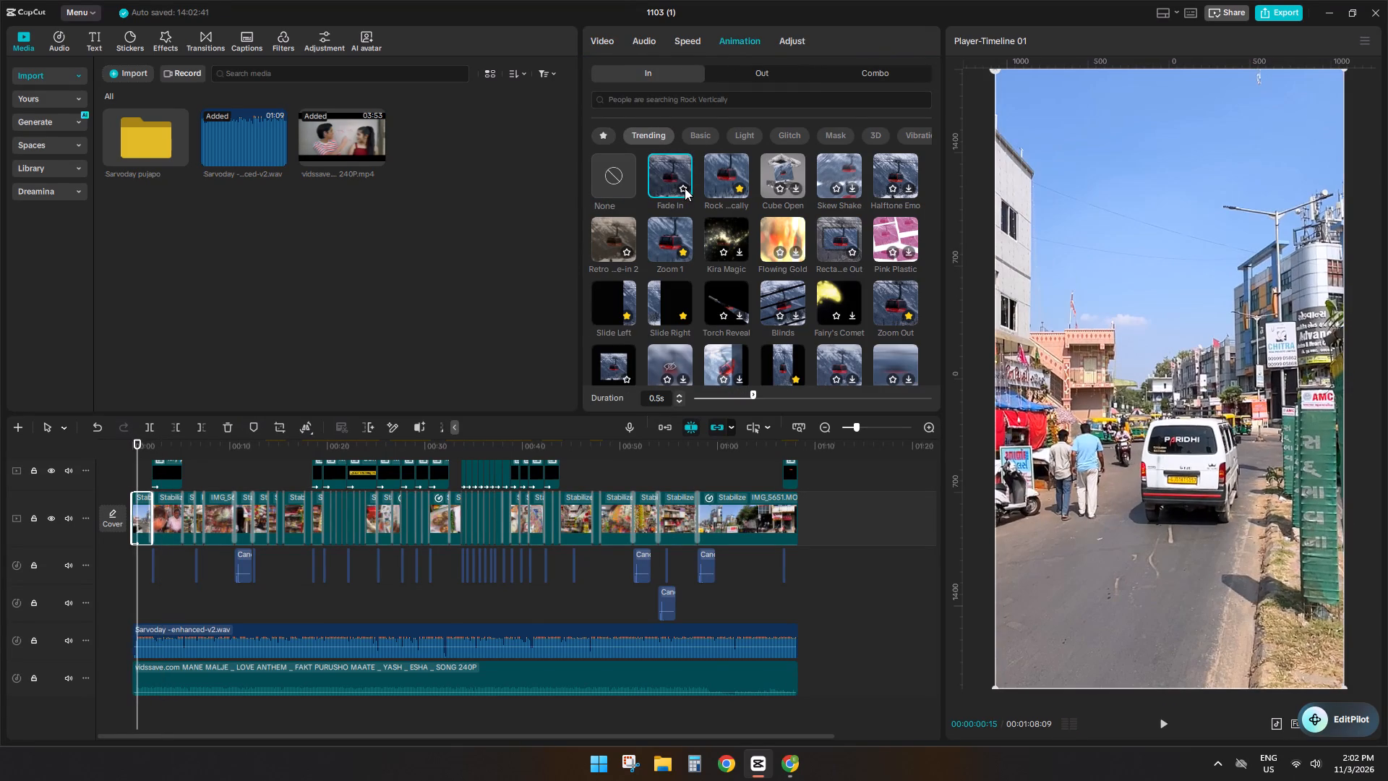
key("space")
left_click(169, 562)
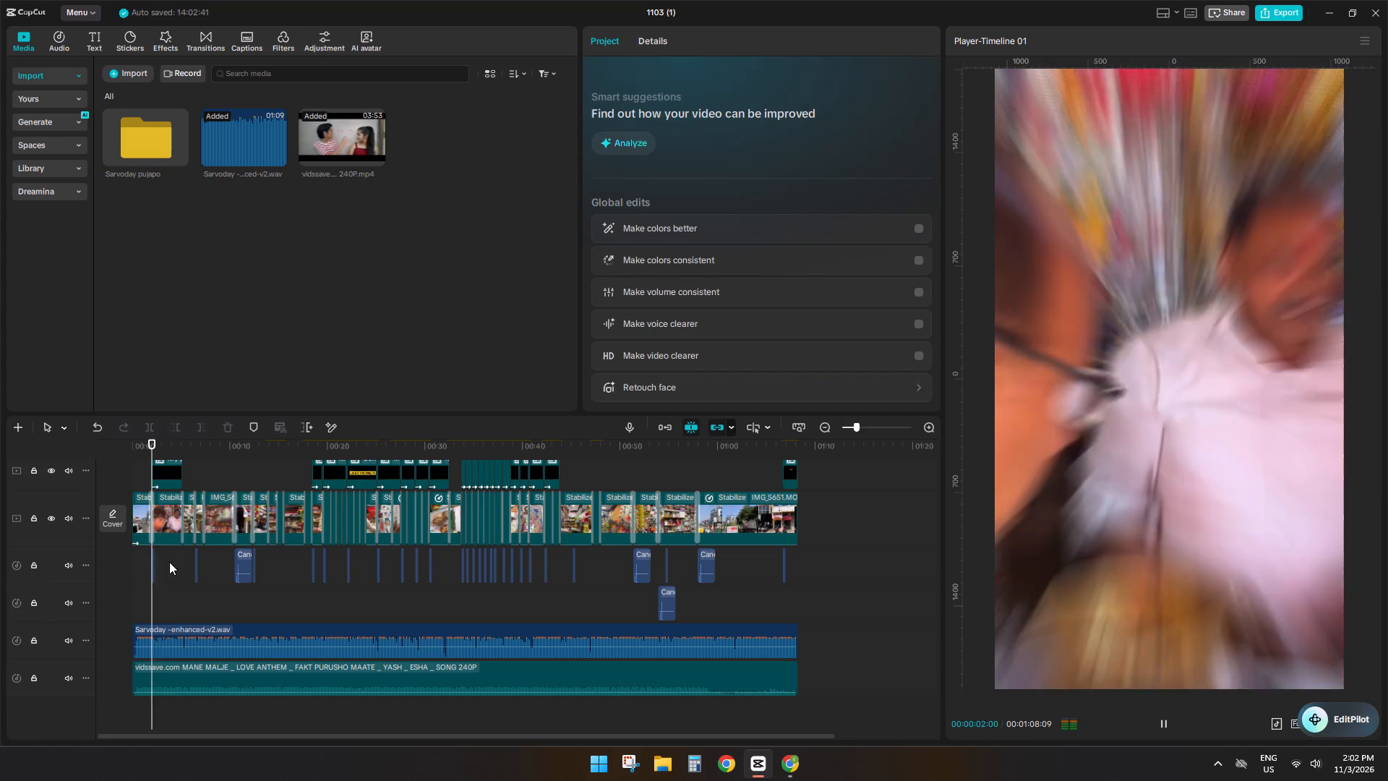
left_click_drag(169, 562, 63, 560)
key("space")
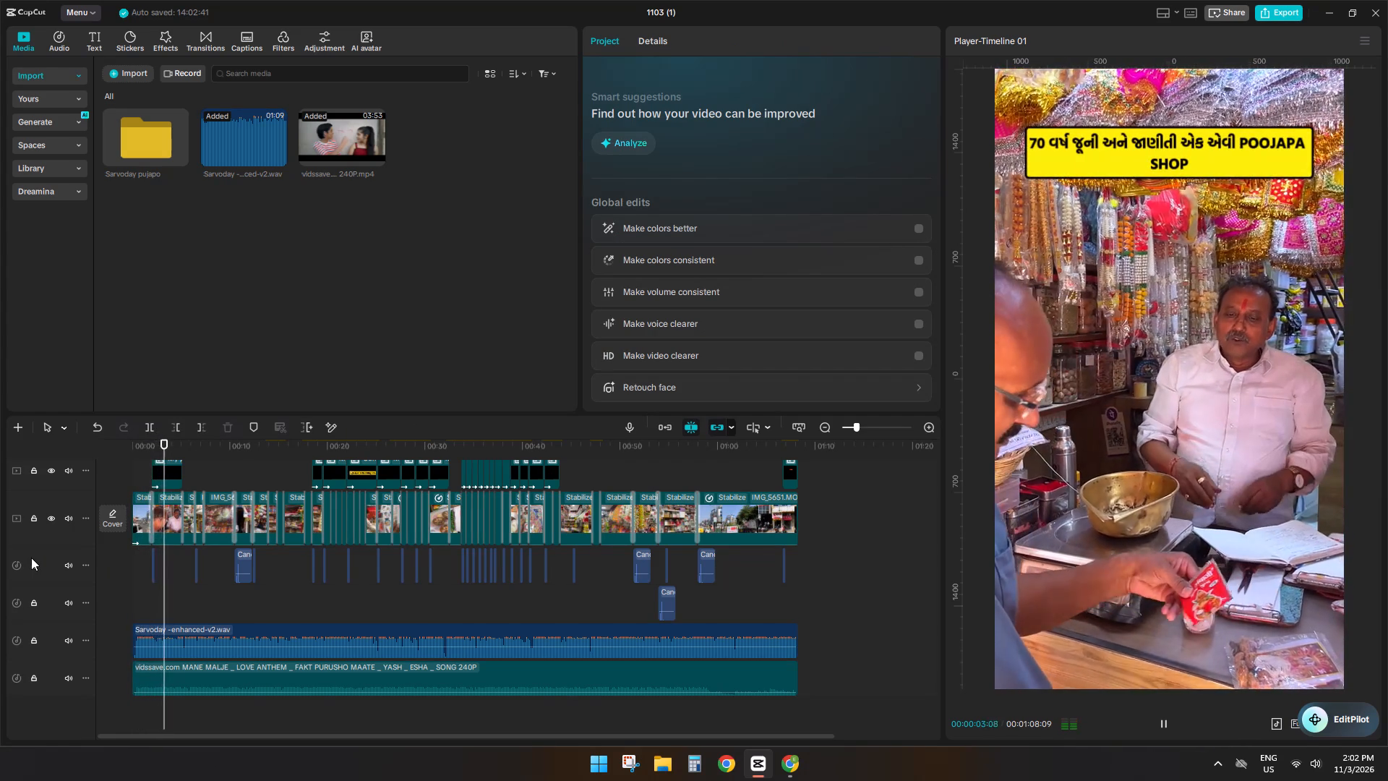
key("space")
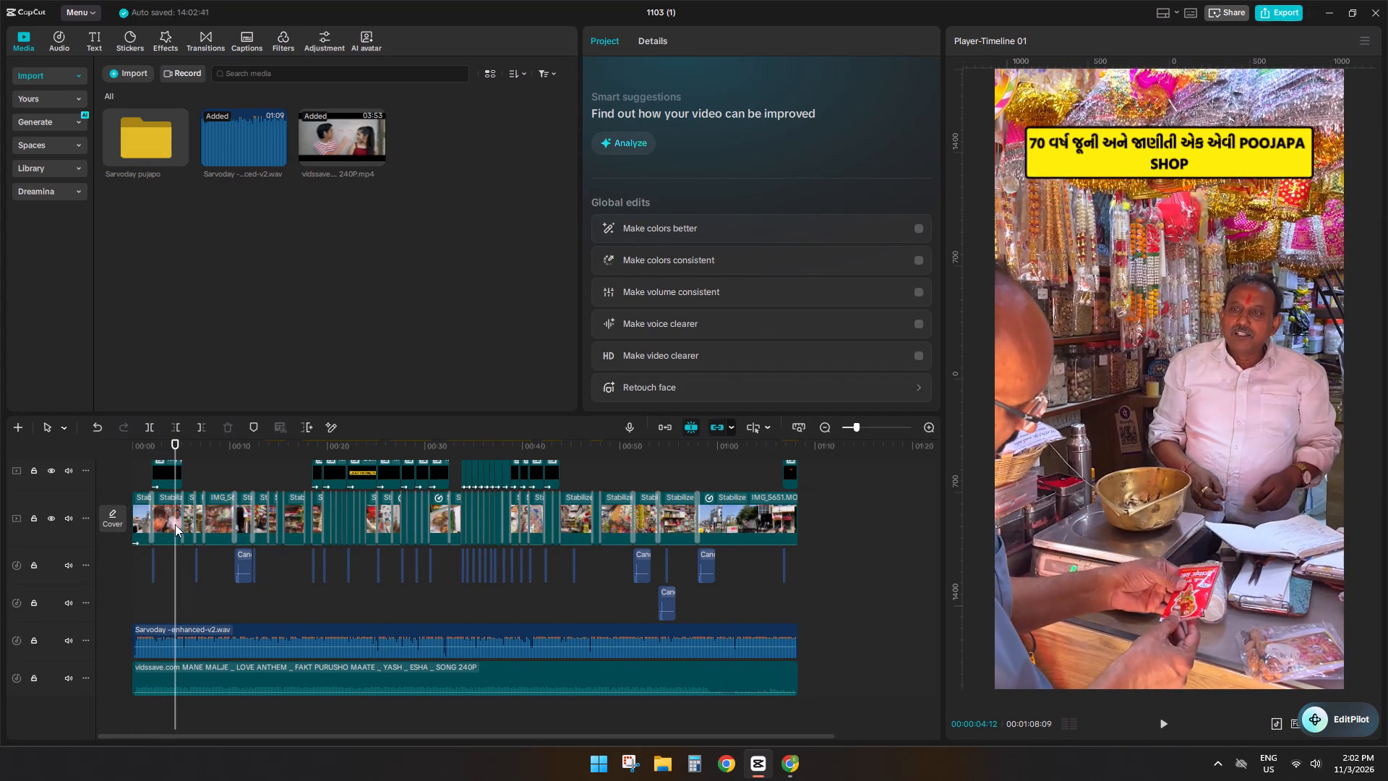
Open the opening caption's compound clip and replace "POOJAPA" with "PUJAPA" in uppercase, reusing the copied "pujapo" spelling.
scroll(176, 524, "up", 4, "ctrl")
left_click(176, 459)
double_click(174, 471)
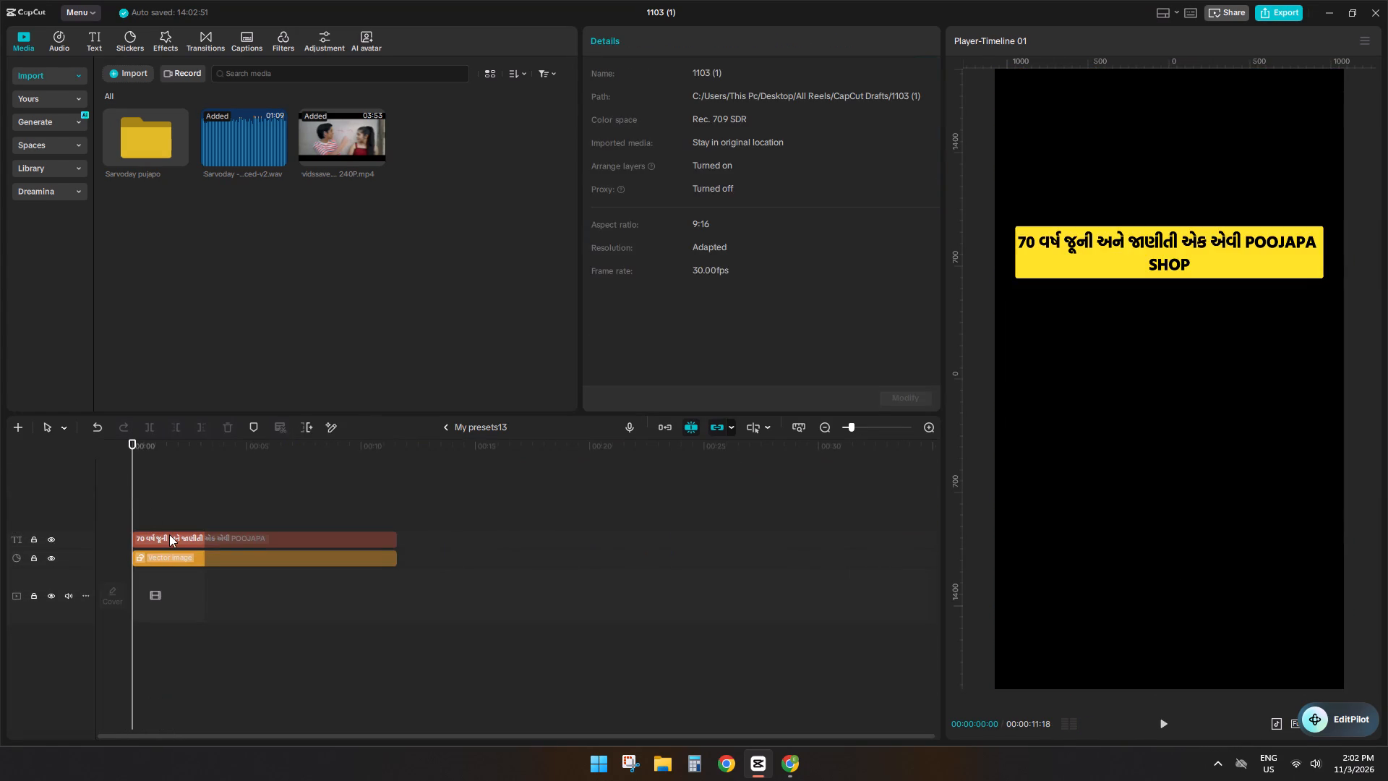
left_click(169, 534)
left_click_drag(704, 113, 726, 113)
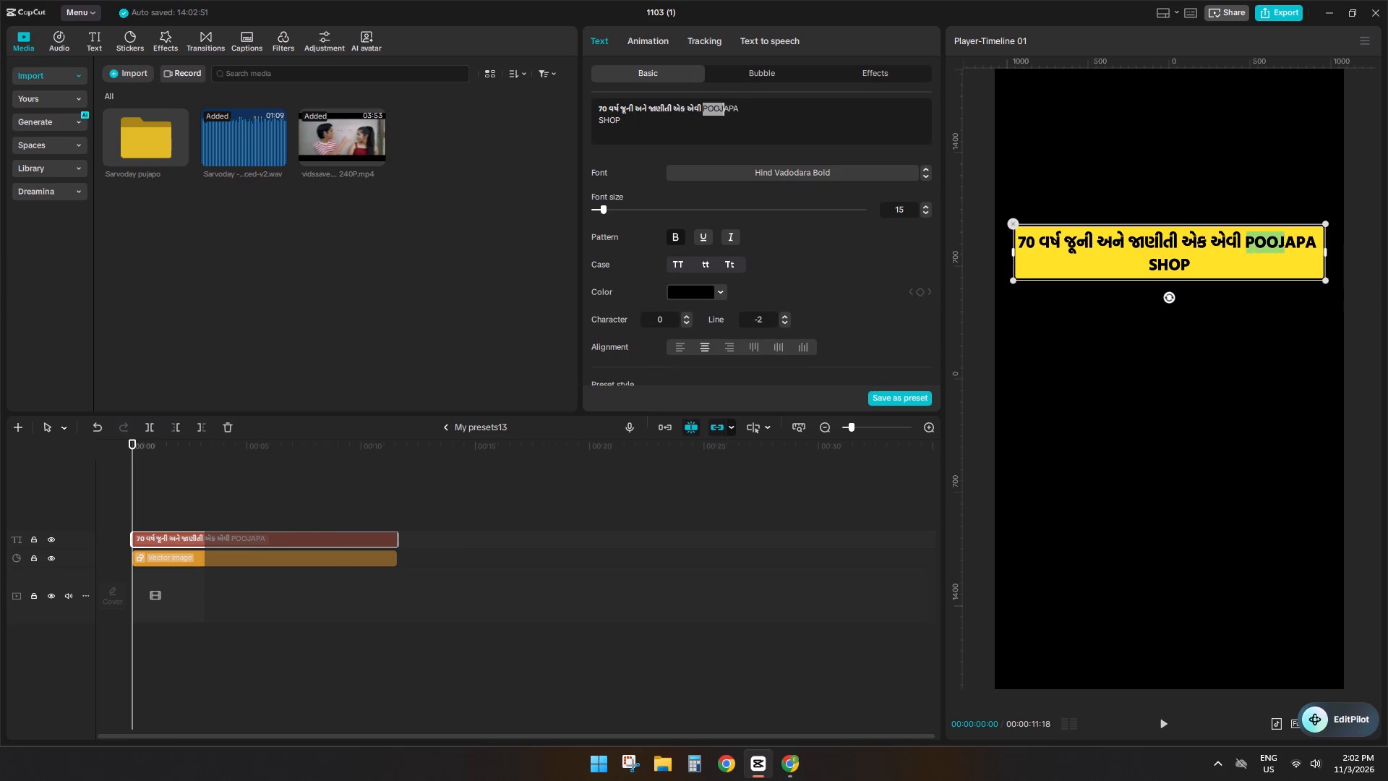
left_click_drag(726, 113, 740, 113)
key("super+v")
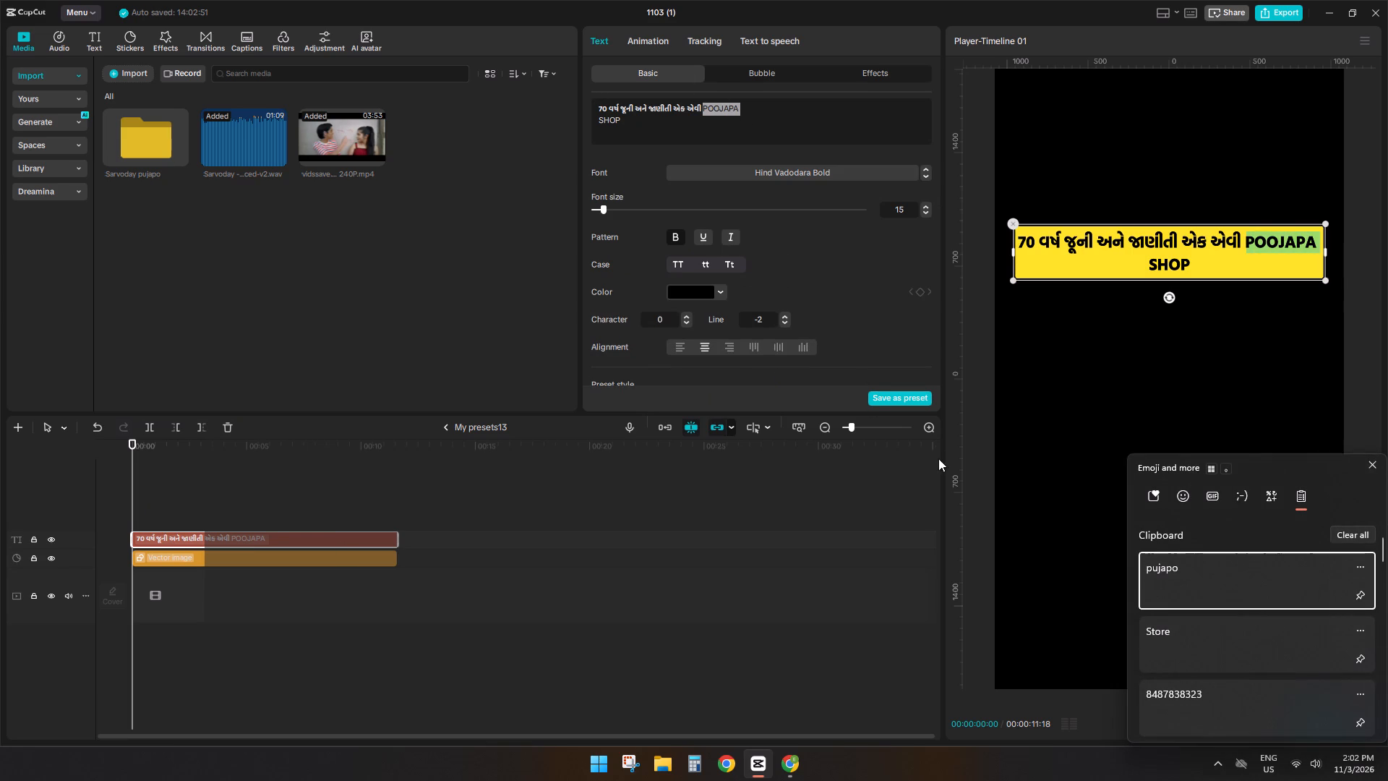
left_click(1202, 573)
key("ctrl+v")
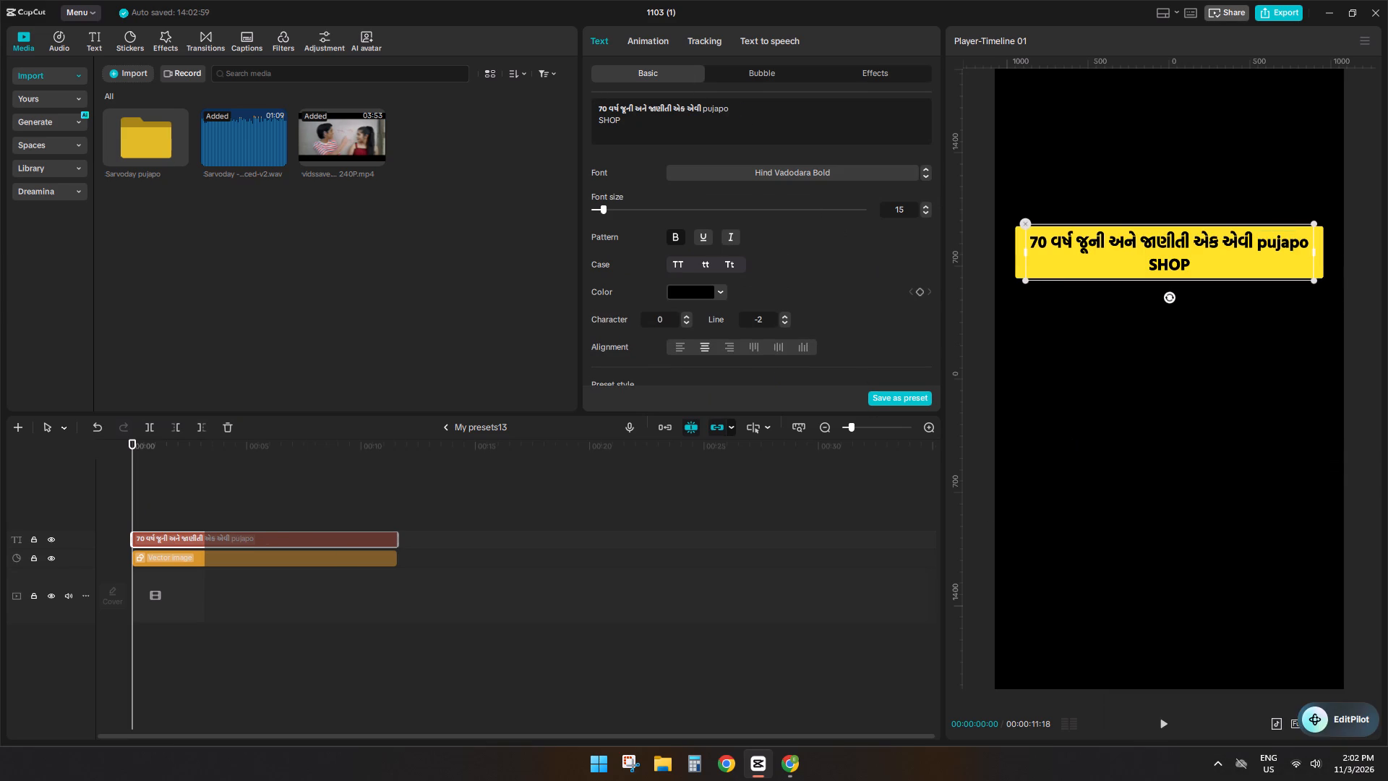
key("BackSpace")
key("a")
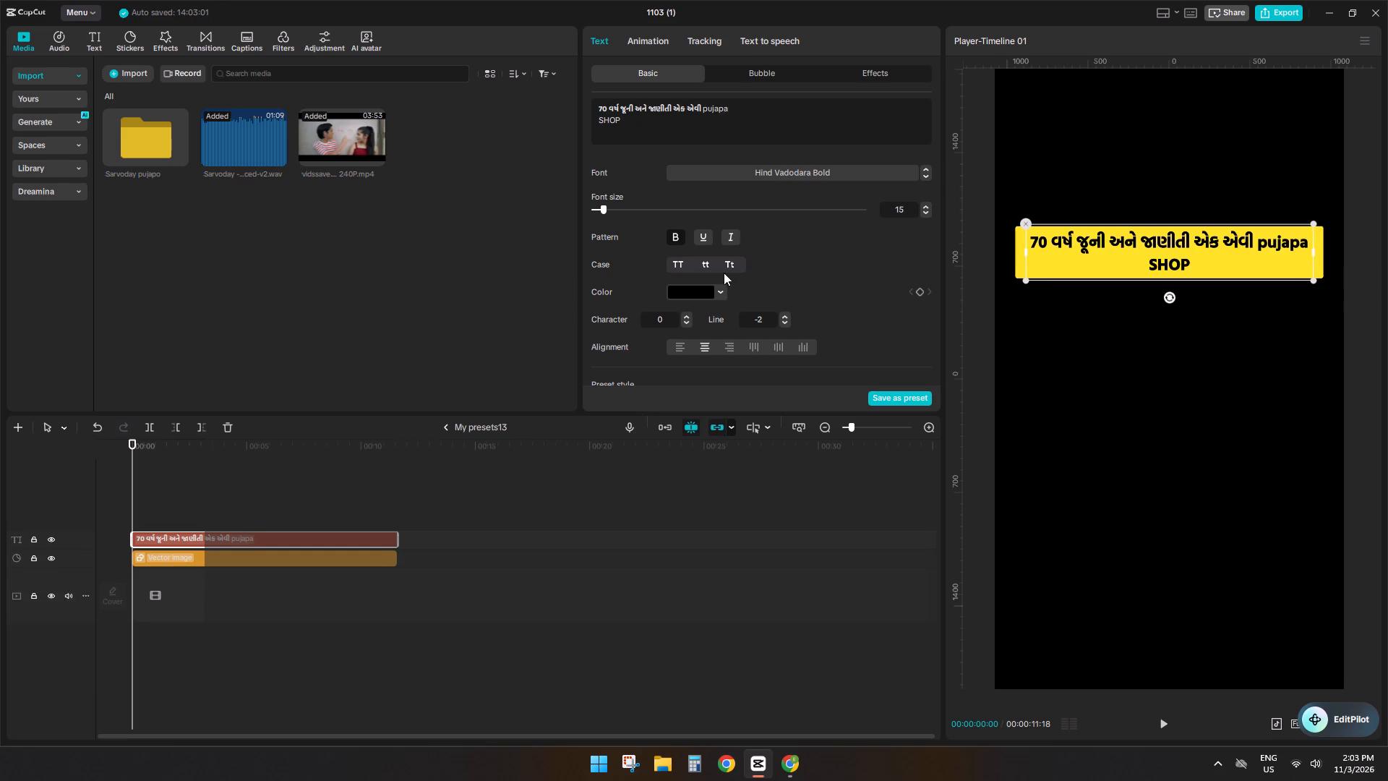
left_click(677, 264)
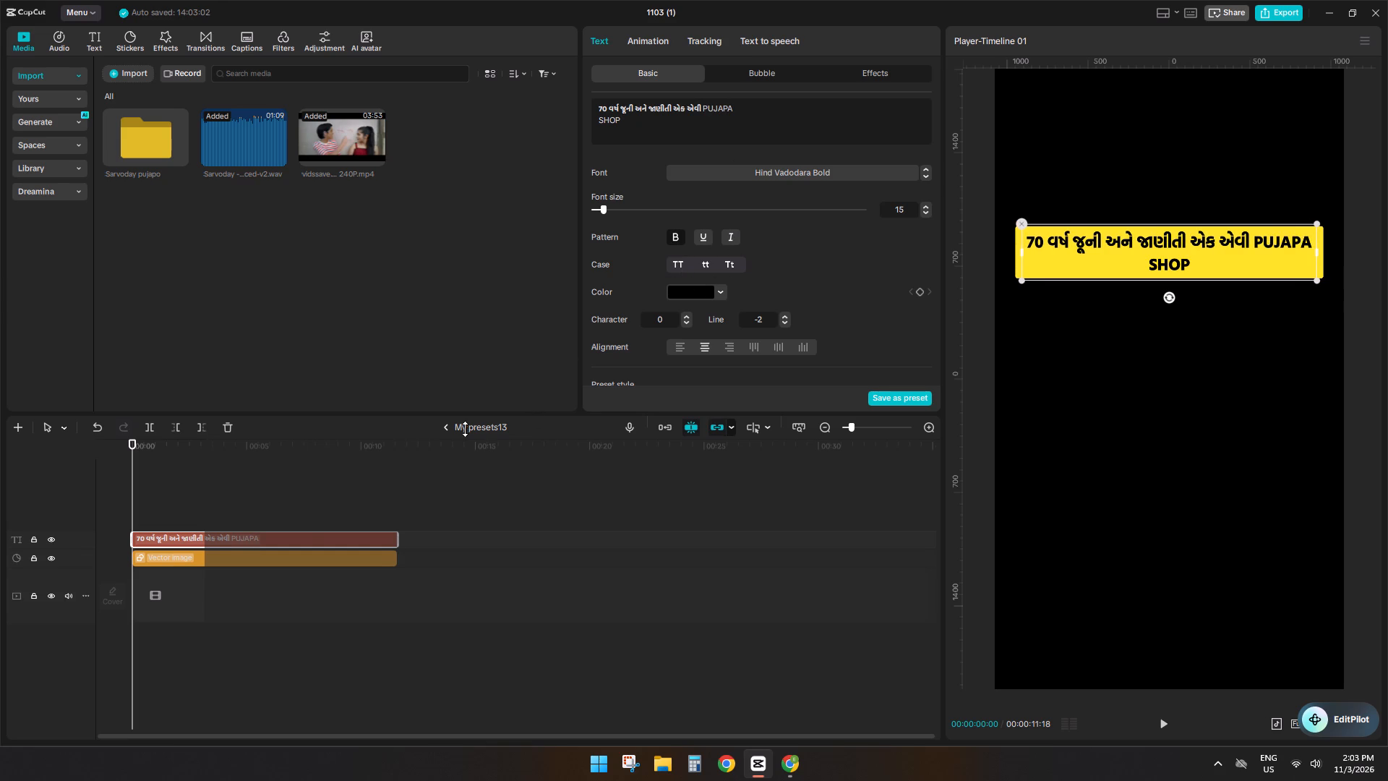
Return to the main timeline and play the reel through the "POOJAPA Items" title.
left_click(446, 427)
key("space")
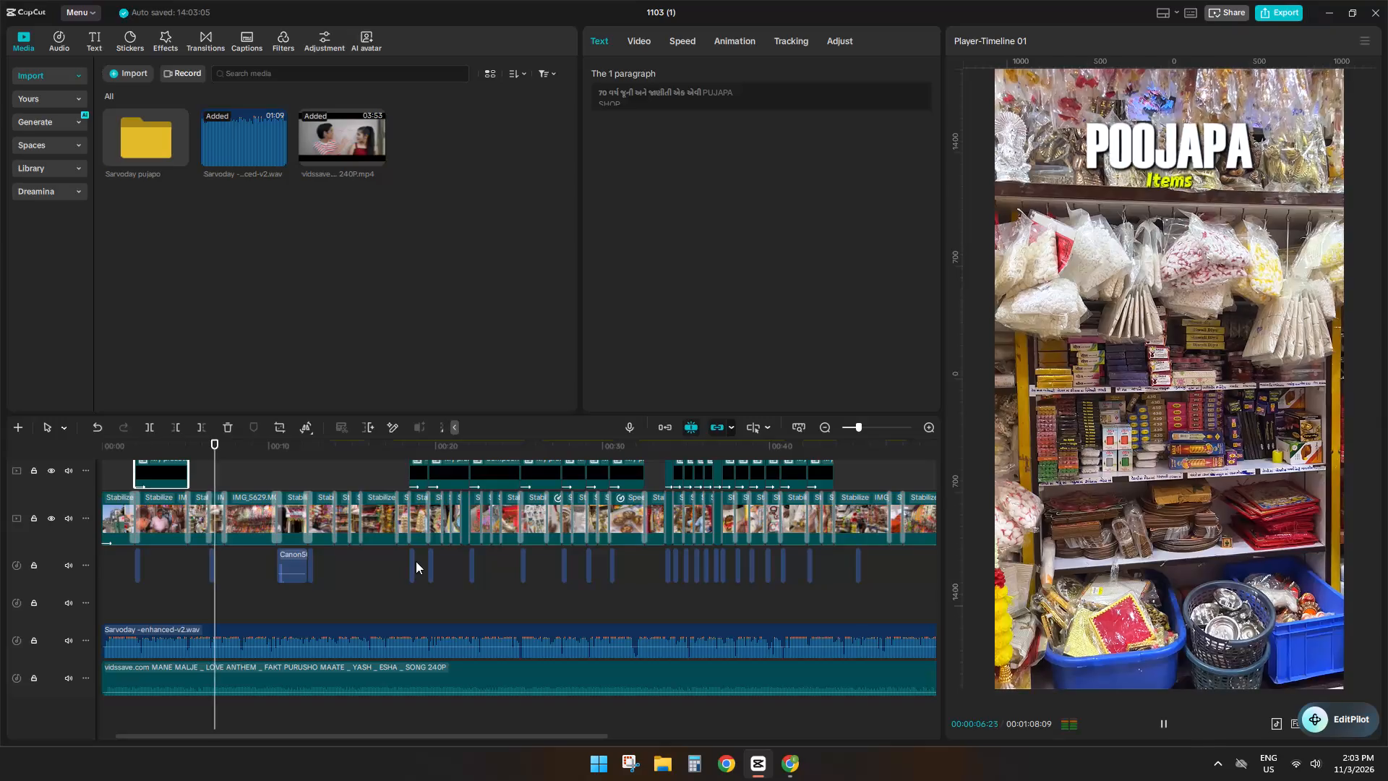
key("space")
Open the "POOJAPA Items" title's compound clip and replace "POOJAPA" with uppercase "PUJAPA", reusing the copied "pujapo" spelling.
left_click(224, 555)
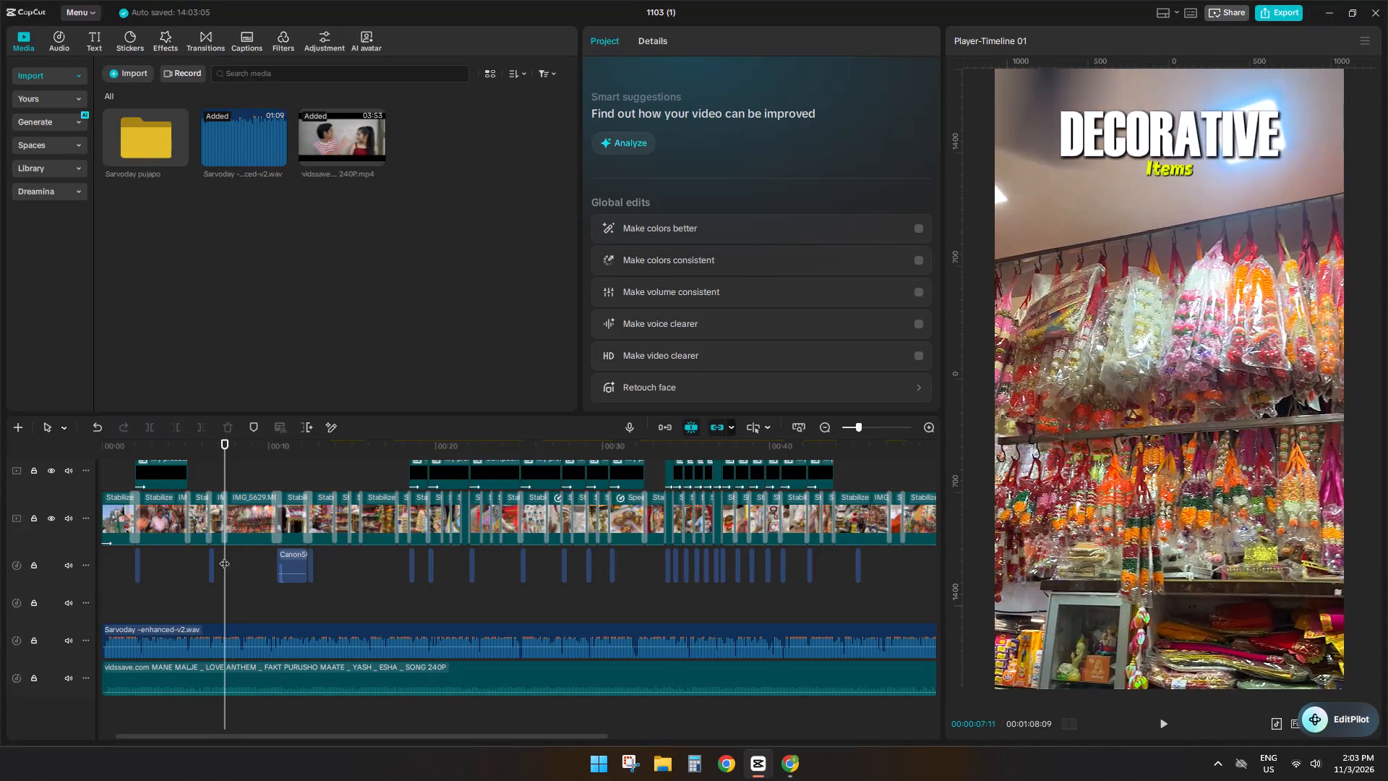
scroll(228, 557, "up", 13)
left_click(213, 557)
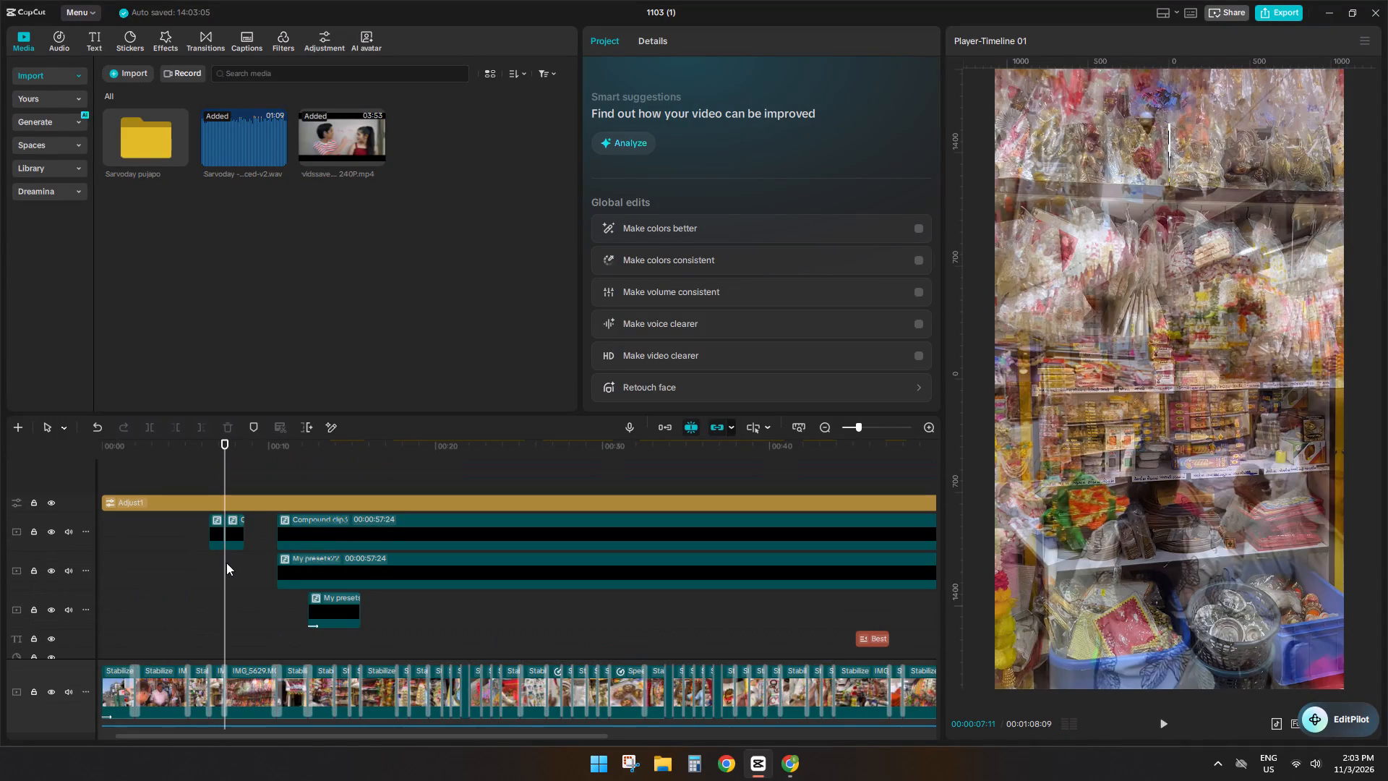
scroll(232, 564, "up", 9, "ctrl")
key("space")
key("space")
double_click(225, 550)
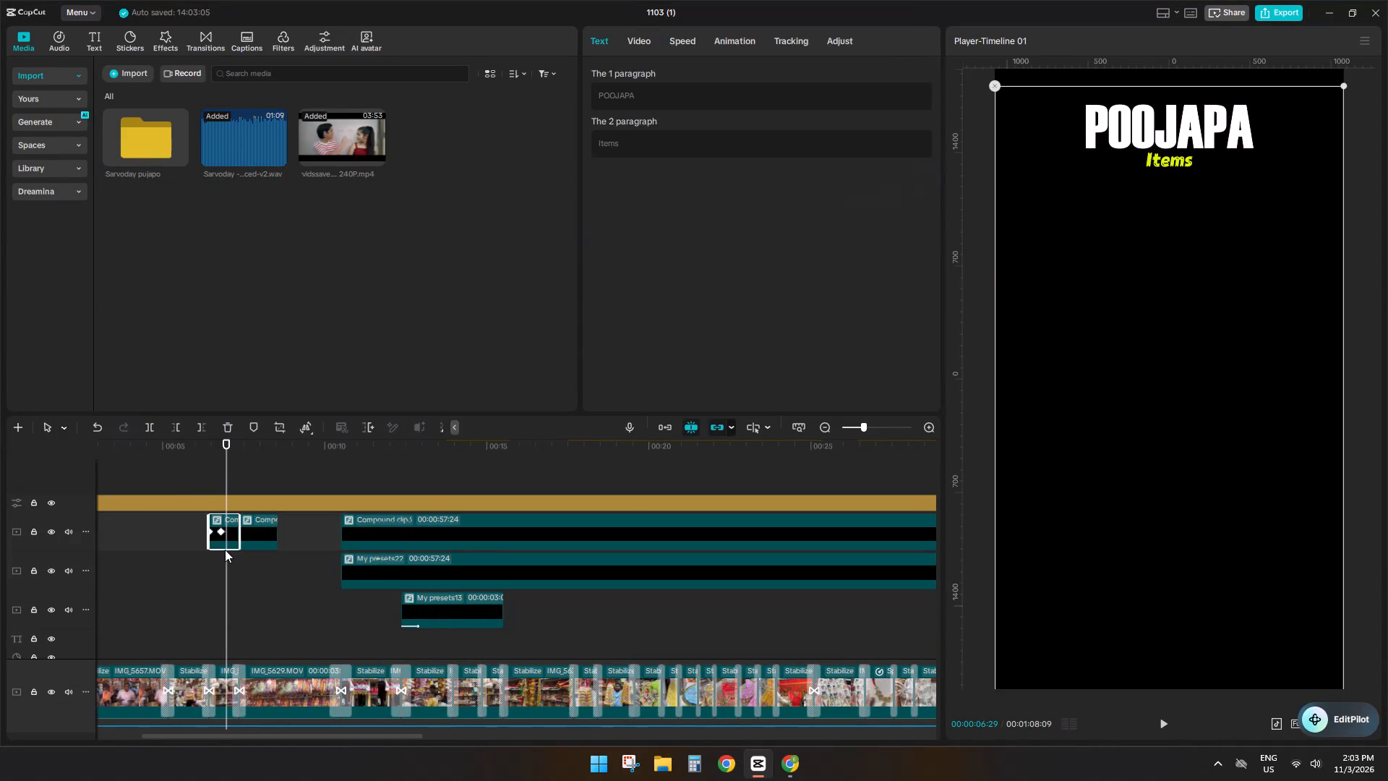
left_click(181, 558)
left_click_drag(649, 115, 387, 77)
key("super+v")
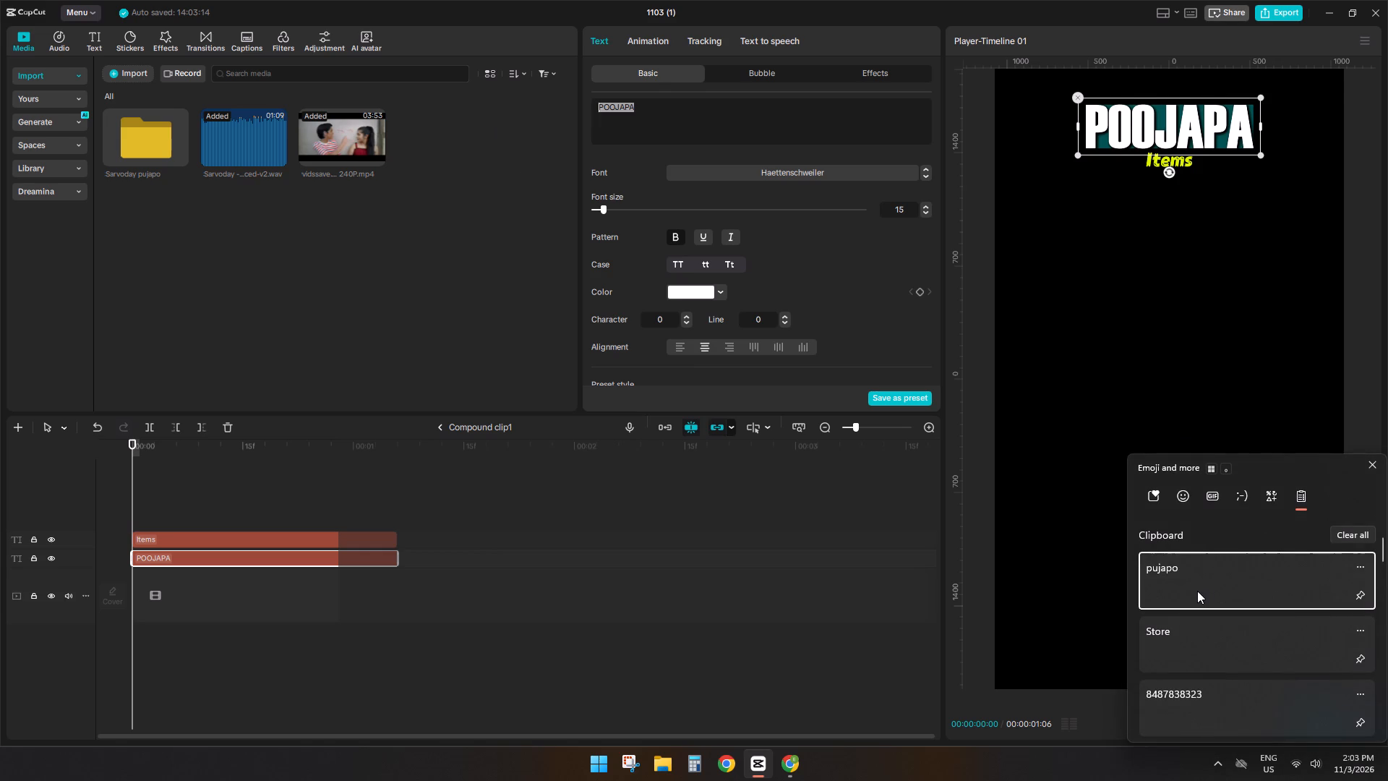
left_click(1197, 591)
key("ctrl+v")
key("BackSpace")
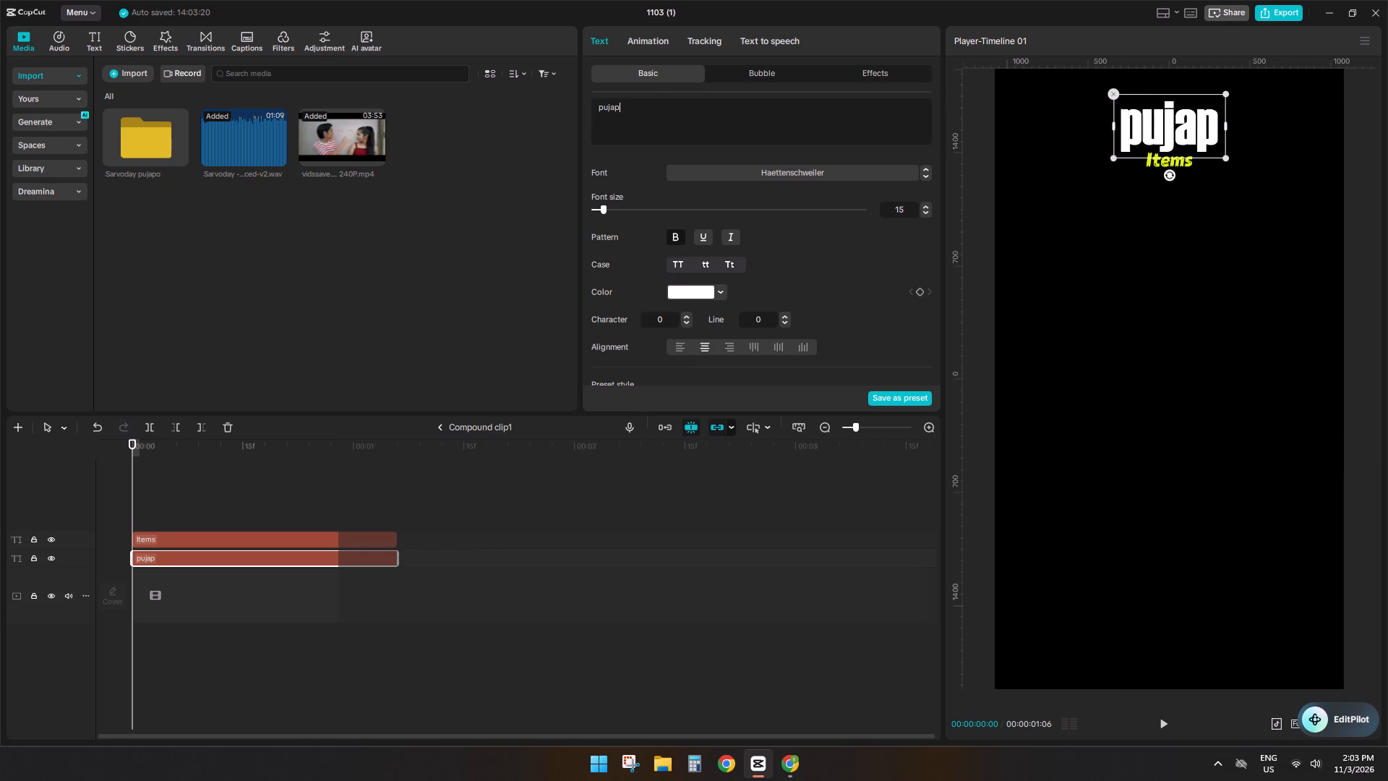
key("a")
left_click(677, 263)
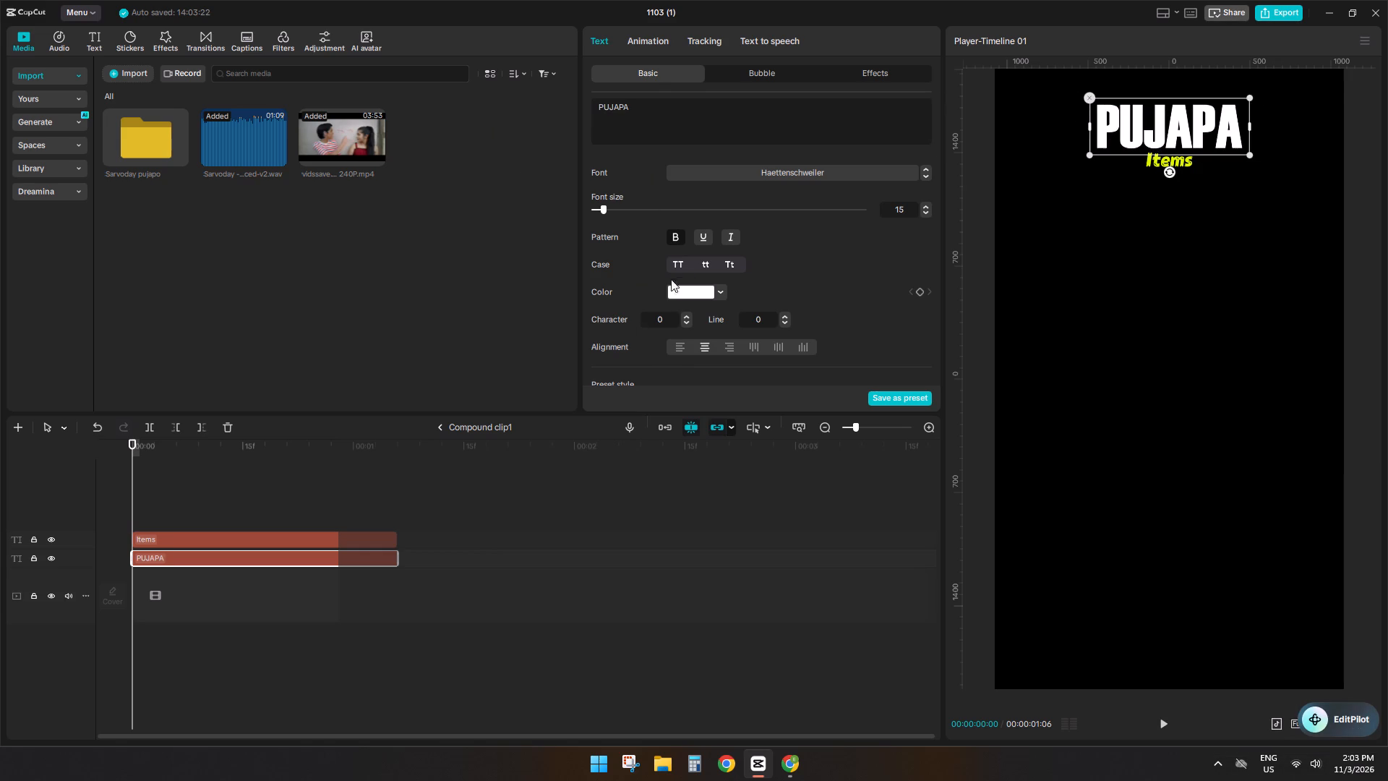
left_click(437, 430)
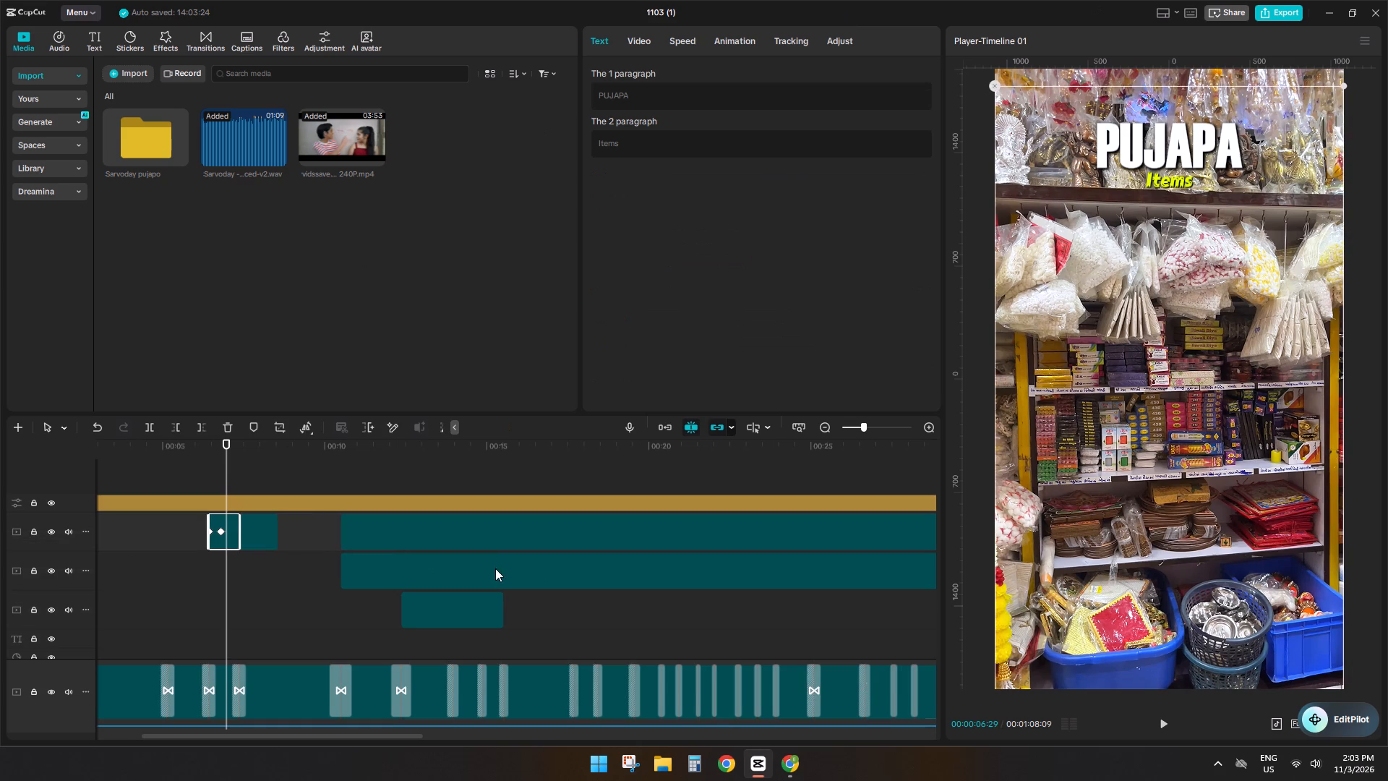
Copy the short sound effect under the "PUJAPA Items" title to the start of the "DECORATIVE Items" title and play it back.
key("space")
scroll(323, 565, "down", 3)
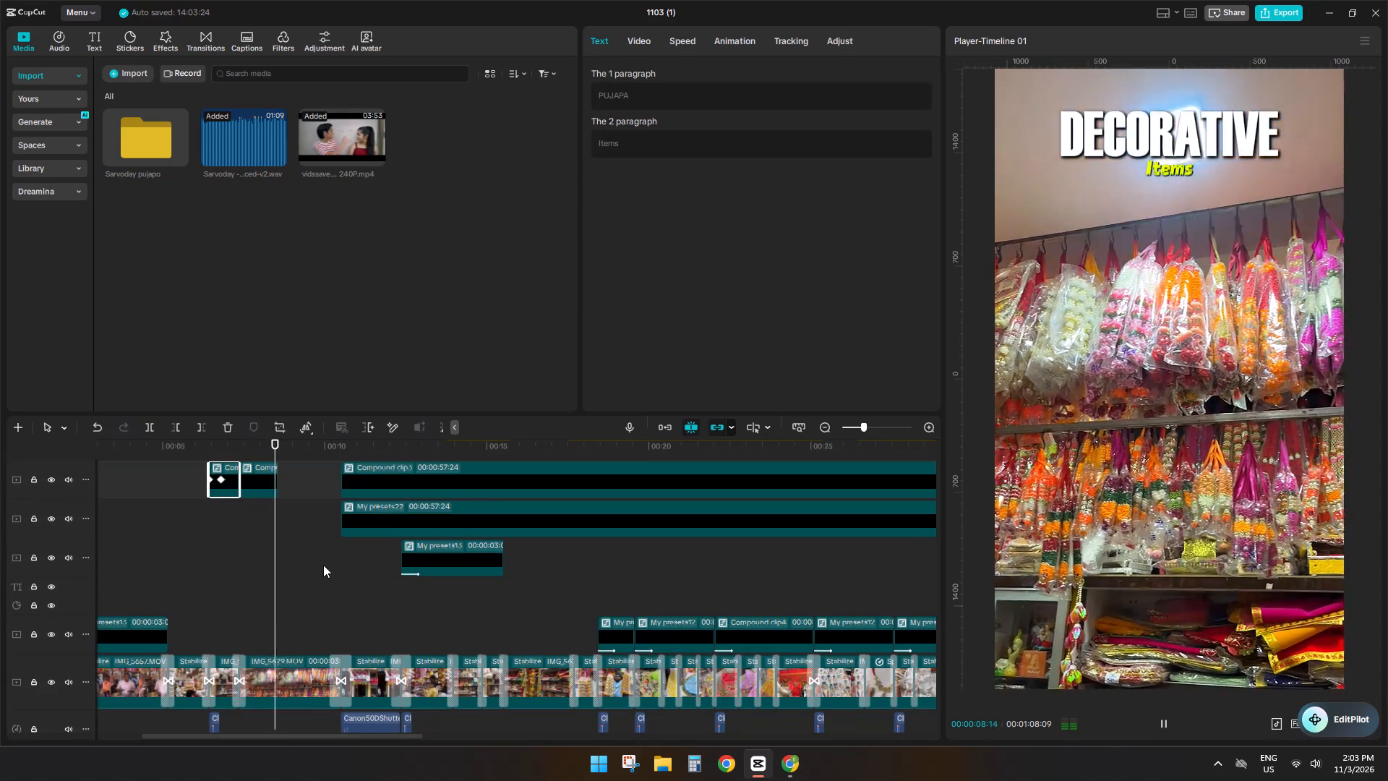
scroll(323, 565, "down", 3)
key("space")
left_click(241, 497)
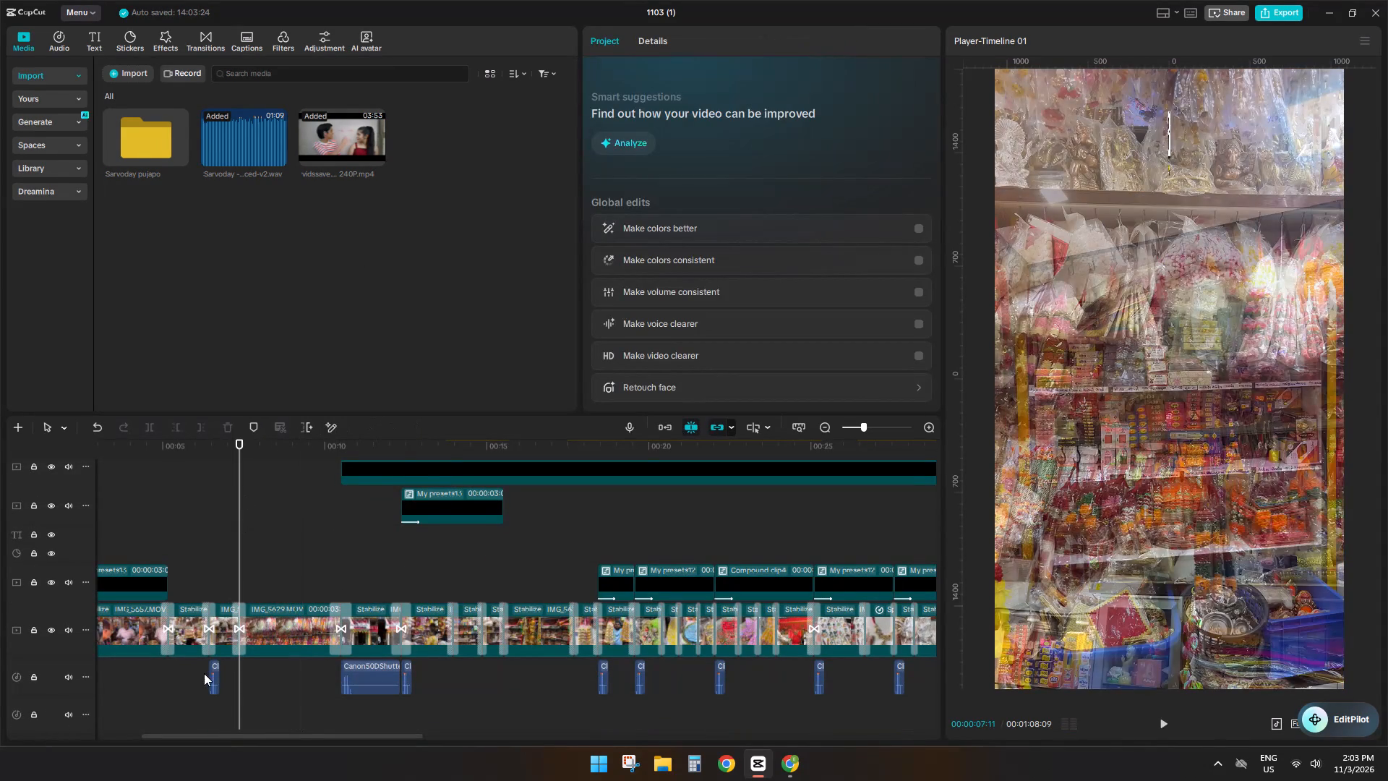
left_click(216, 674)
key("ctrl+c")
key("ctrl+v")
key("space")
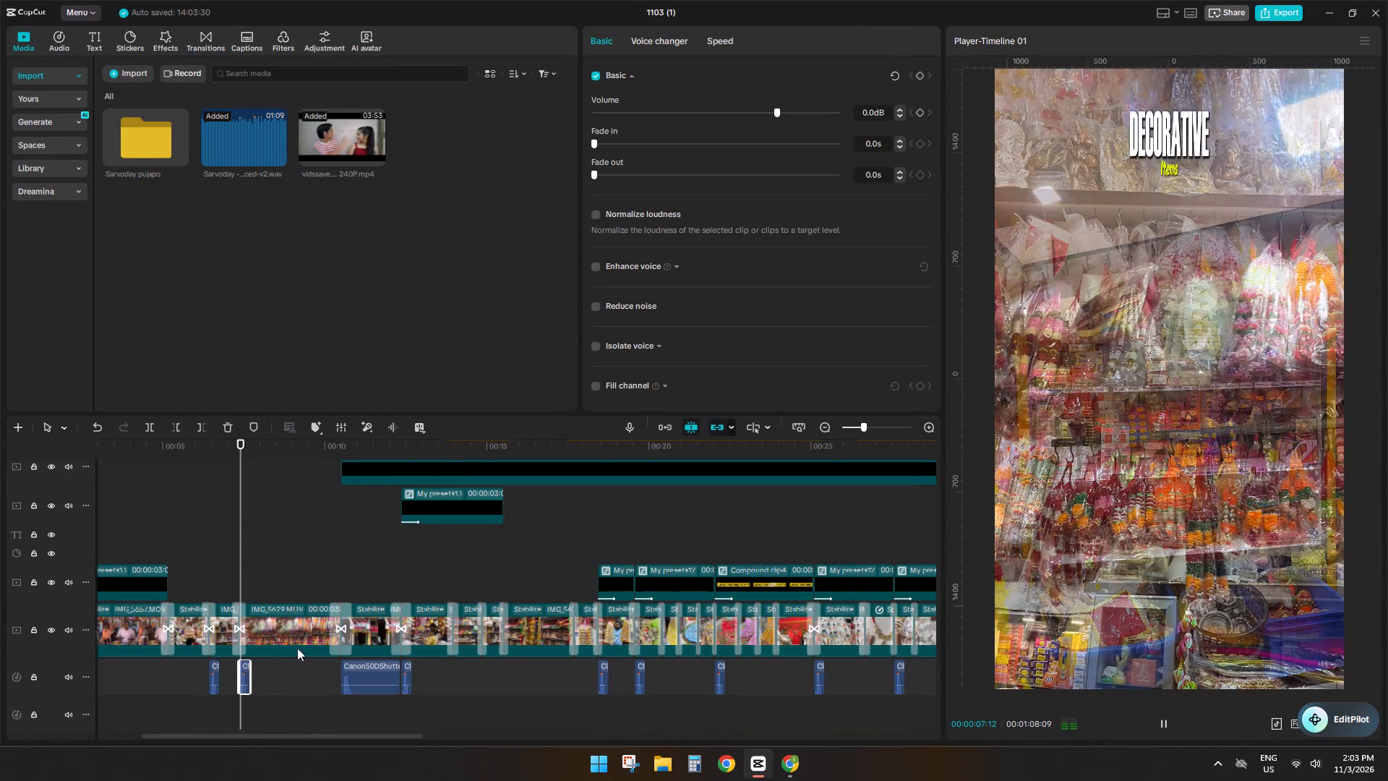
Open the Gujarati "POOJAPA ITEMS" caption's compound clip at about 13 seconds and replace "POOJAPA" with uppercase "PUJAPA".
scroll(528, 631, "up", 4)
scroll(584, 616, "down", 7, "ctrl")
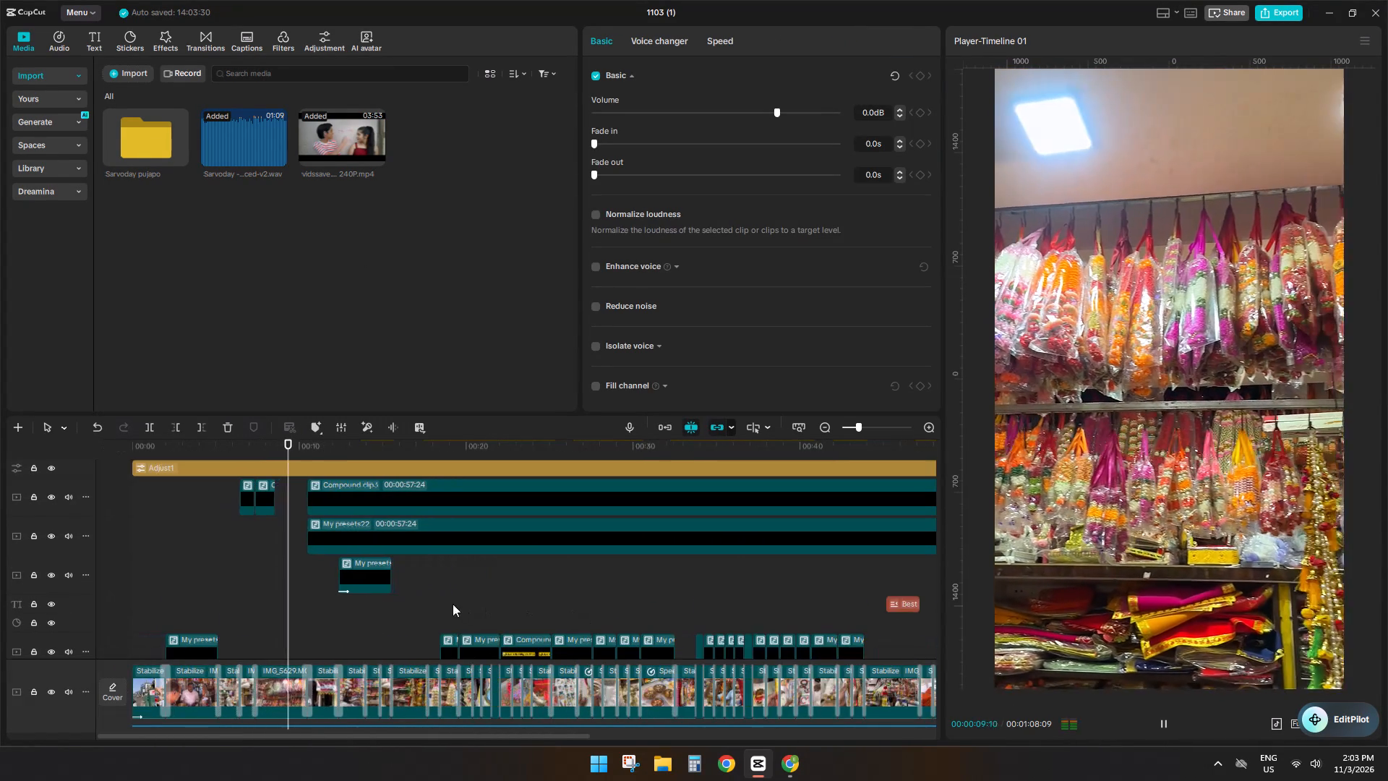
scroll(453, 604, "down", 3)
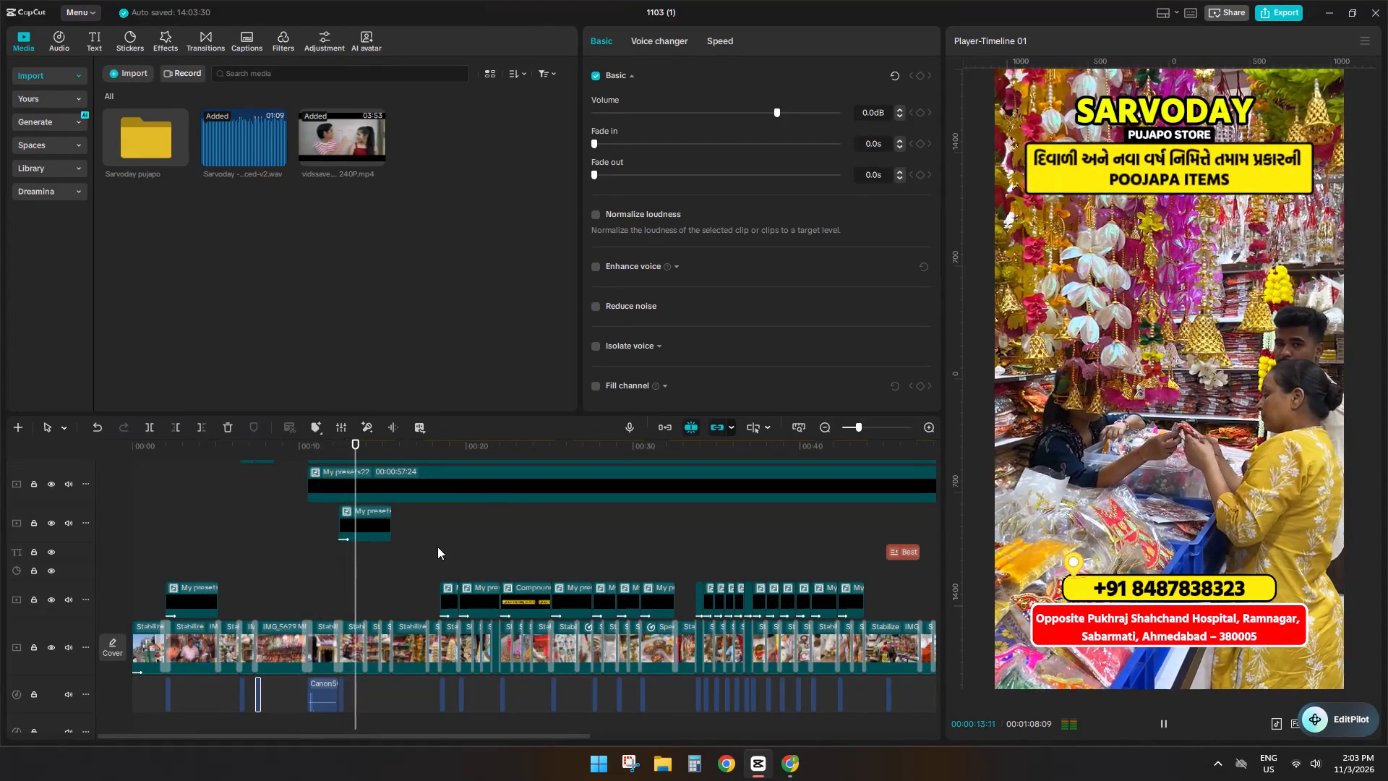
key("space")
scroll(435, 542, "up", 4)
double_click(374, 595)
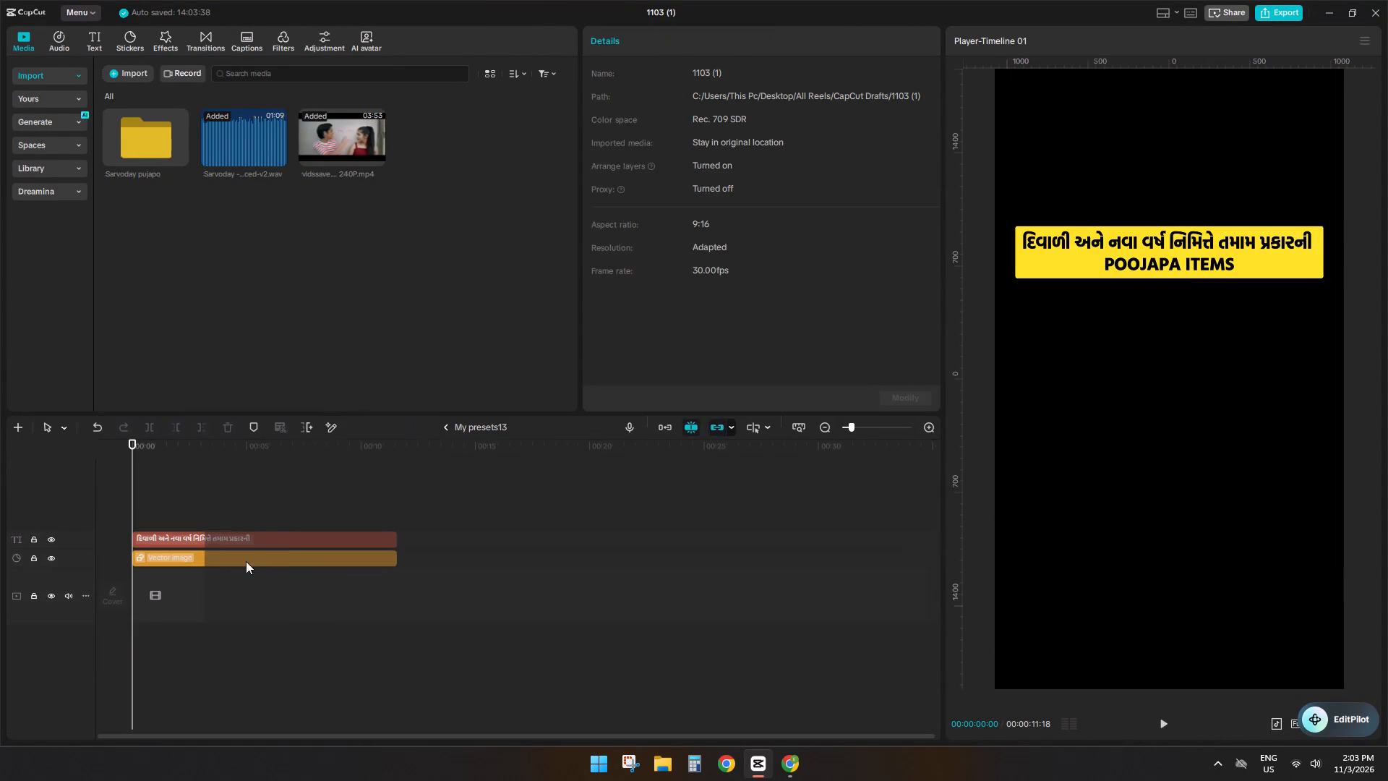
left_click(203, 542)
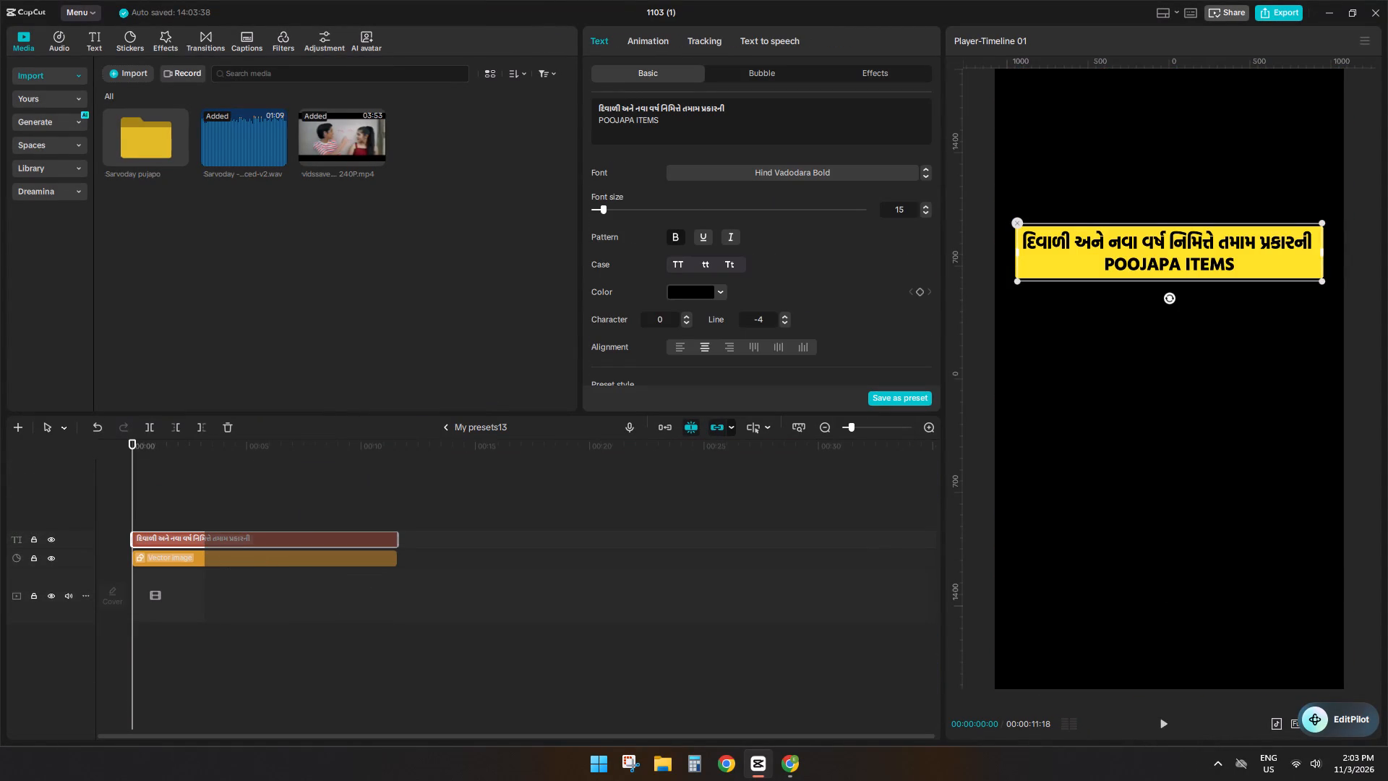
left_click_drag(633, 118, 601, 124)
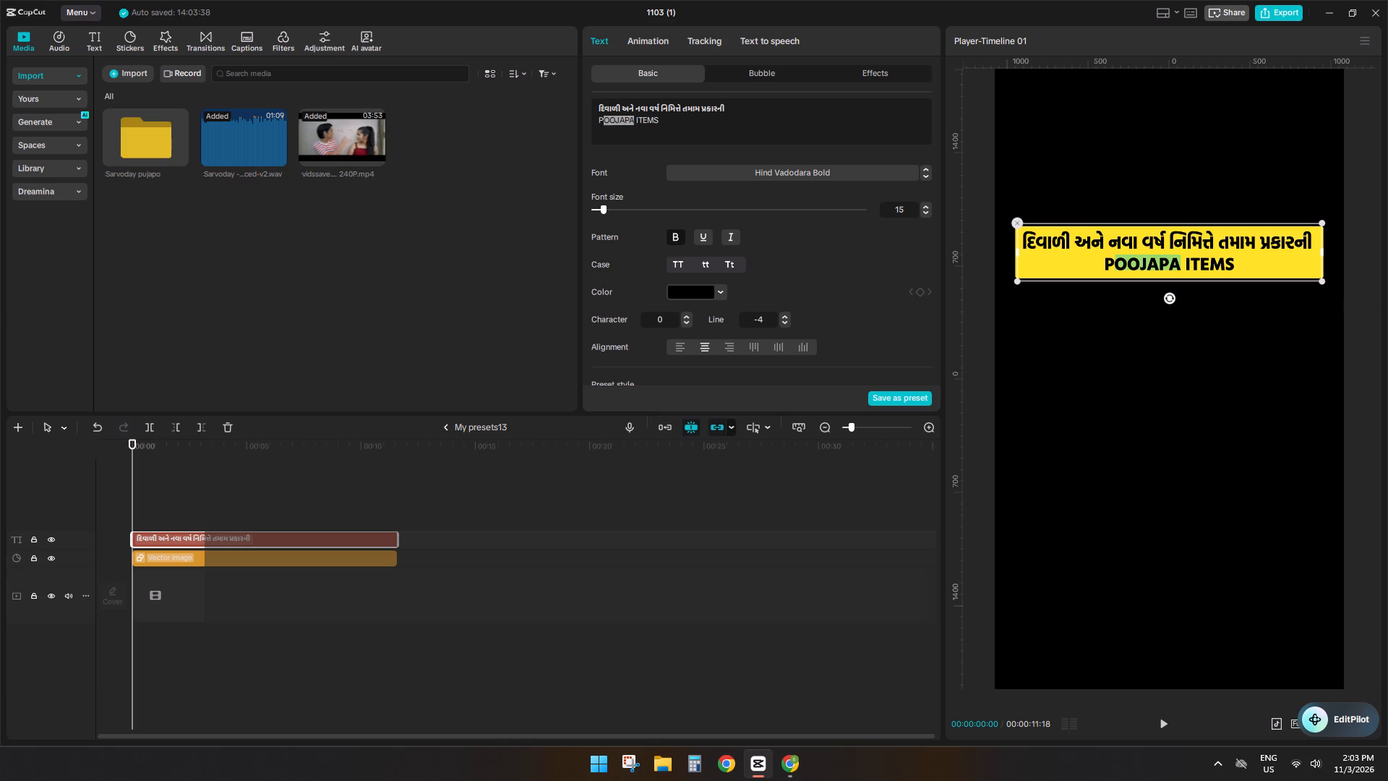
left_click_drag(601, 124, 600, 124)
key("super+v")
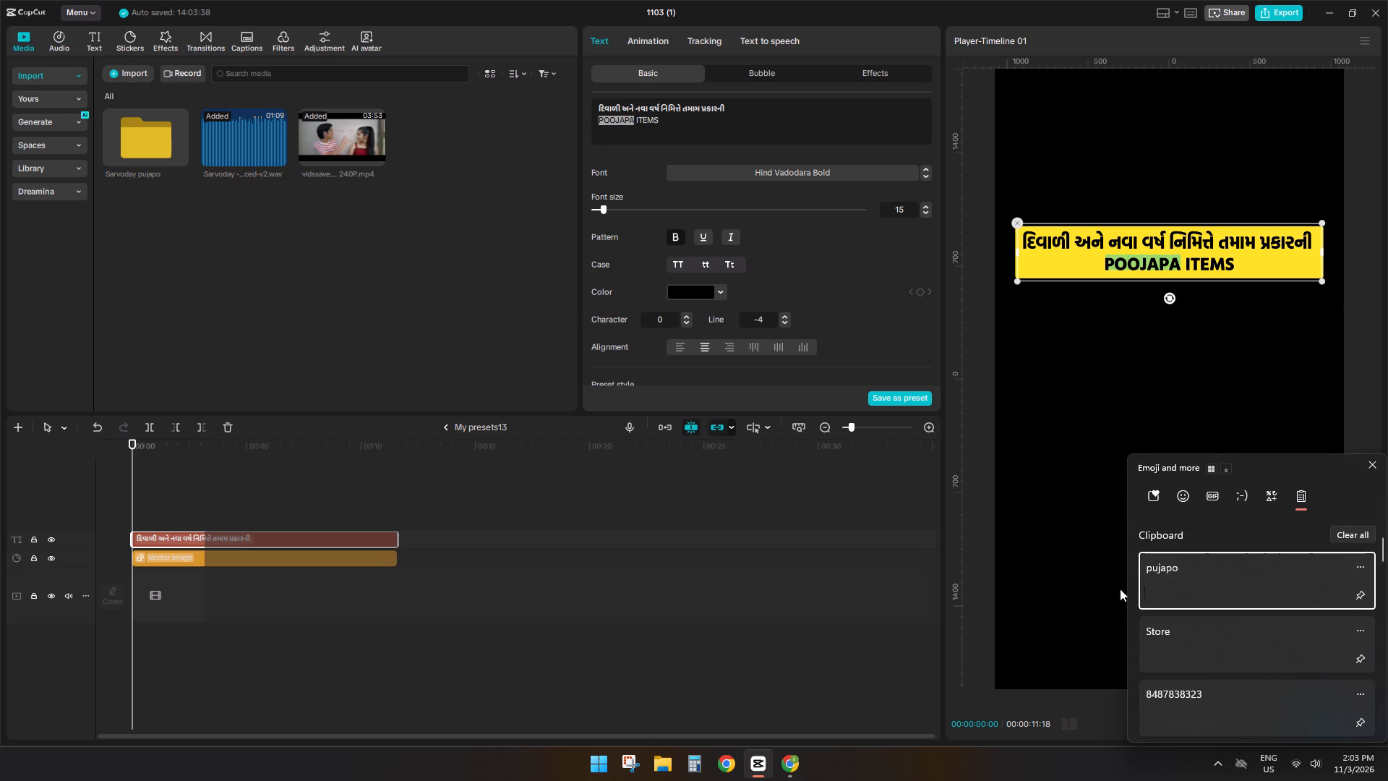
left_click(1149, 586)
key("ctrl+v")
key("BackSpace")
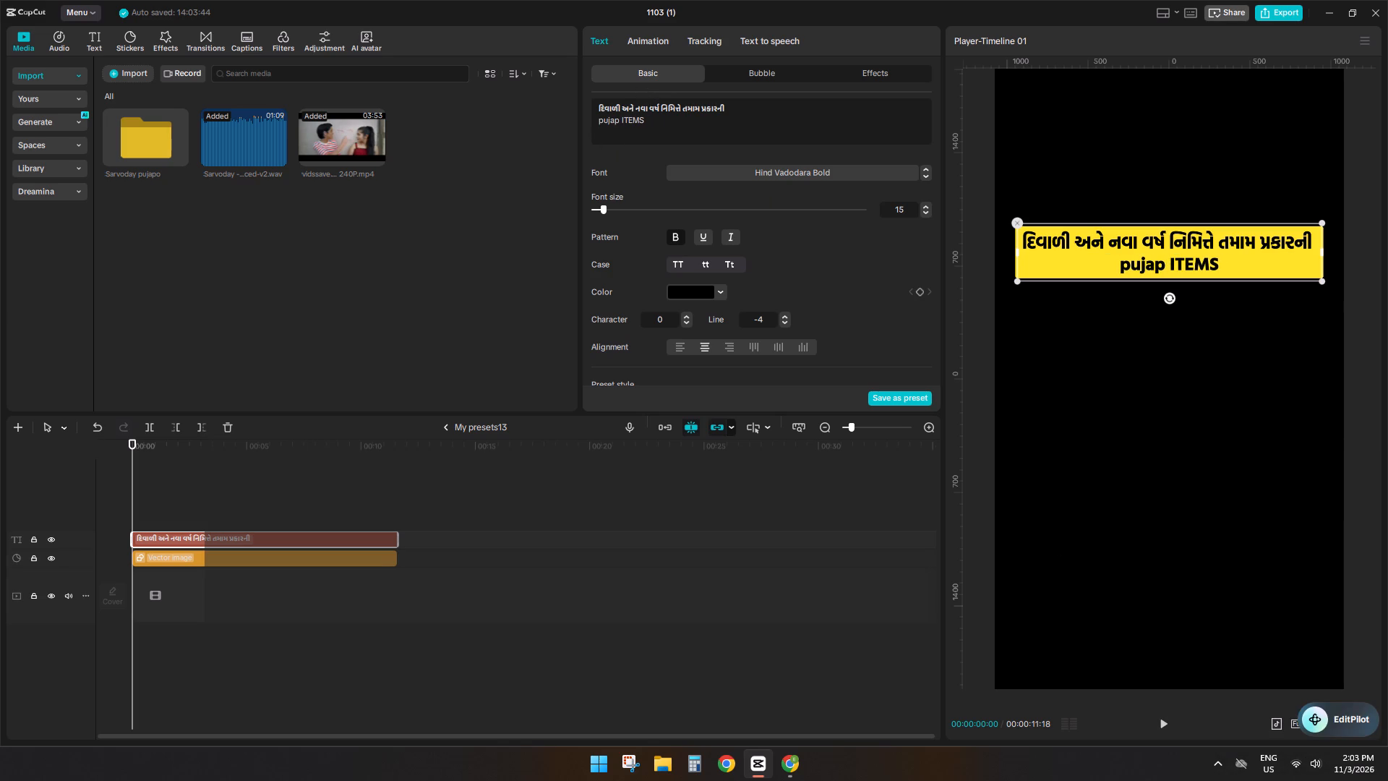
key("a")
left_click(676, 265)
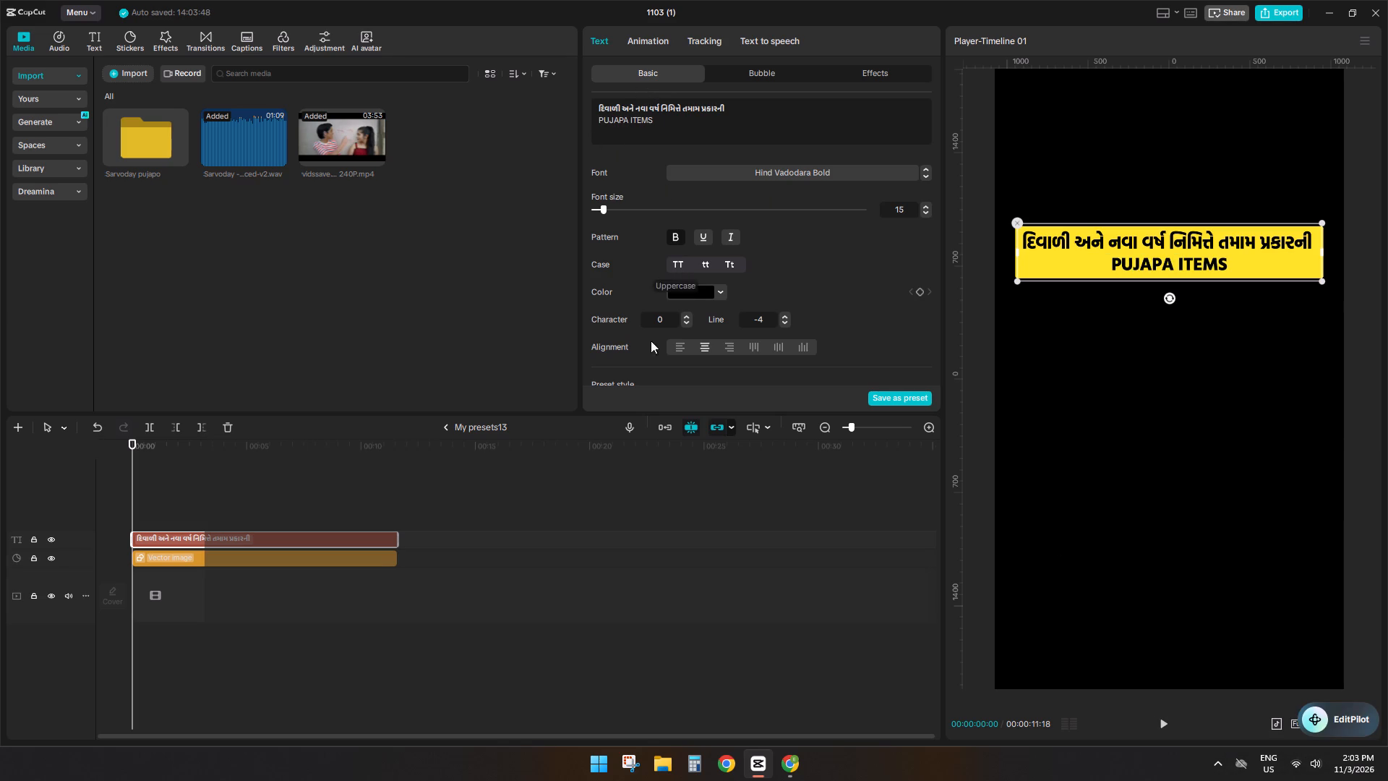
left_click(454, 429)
Play through the middle of the reel at several points, checking the remaining product captions.
key("space")
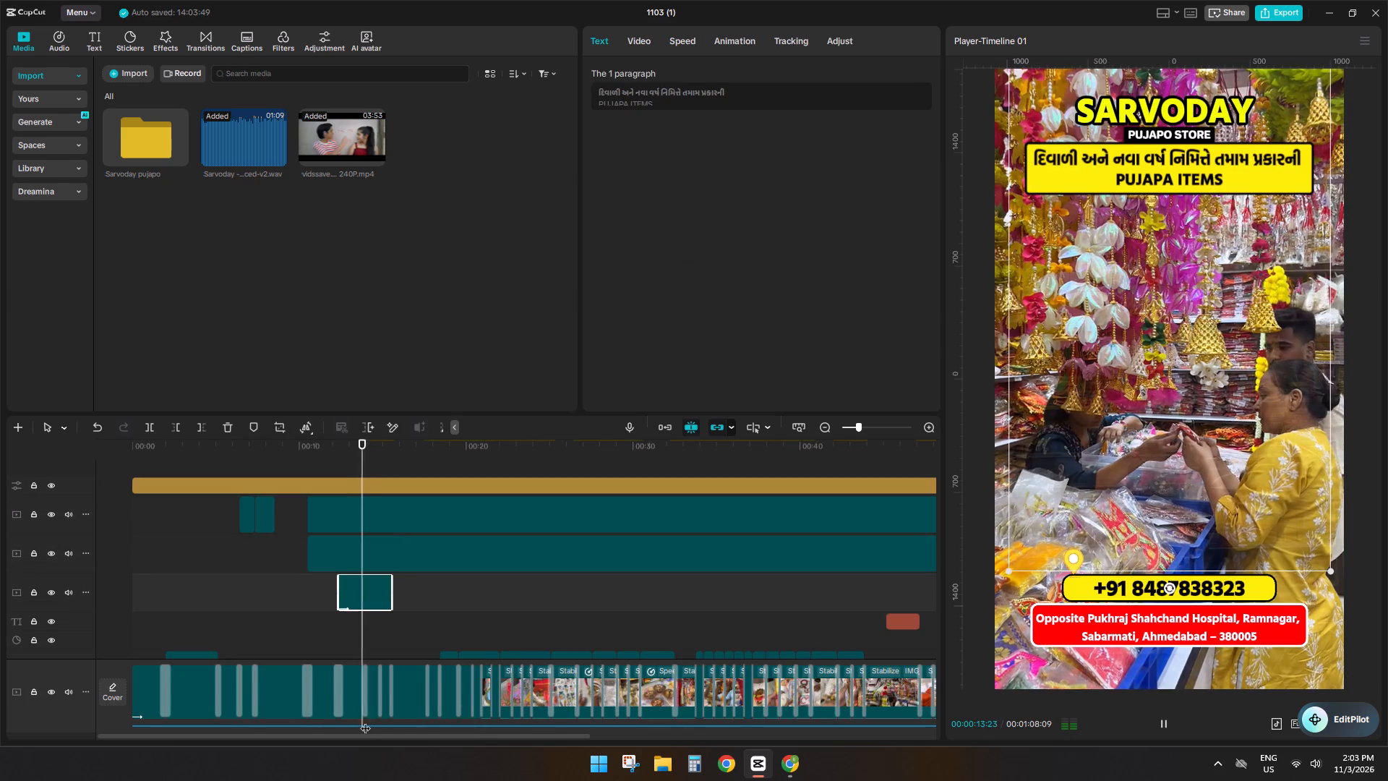
left_click_drag(360, 730, 416, 730)
left_click(380, 648)
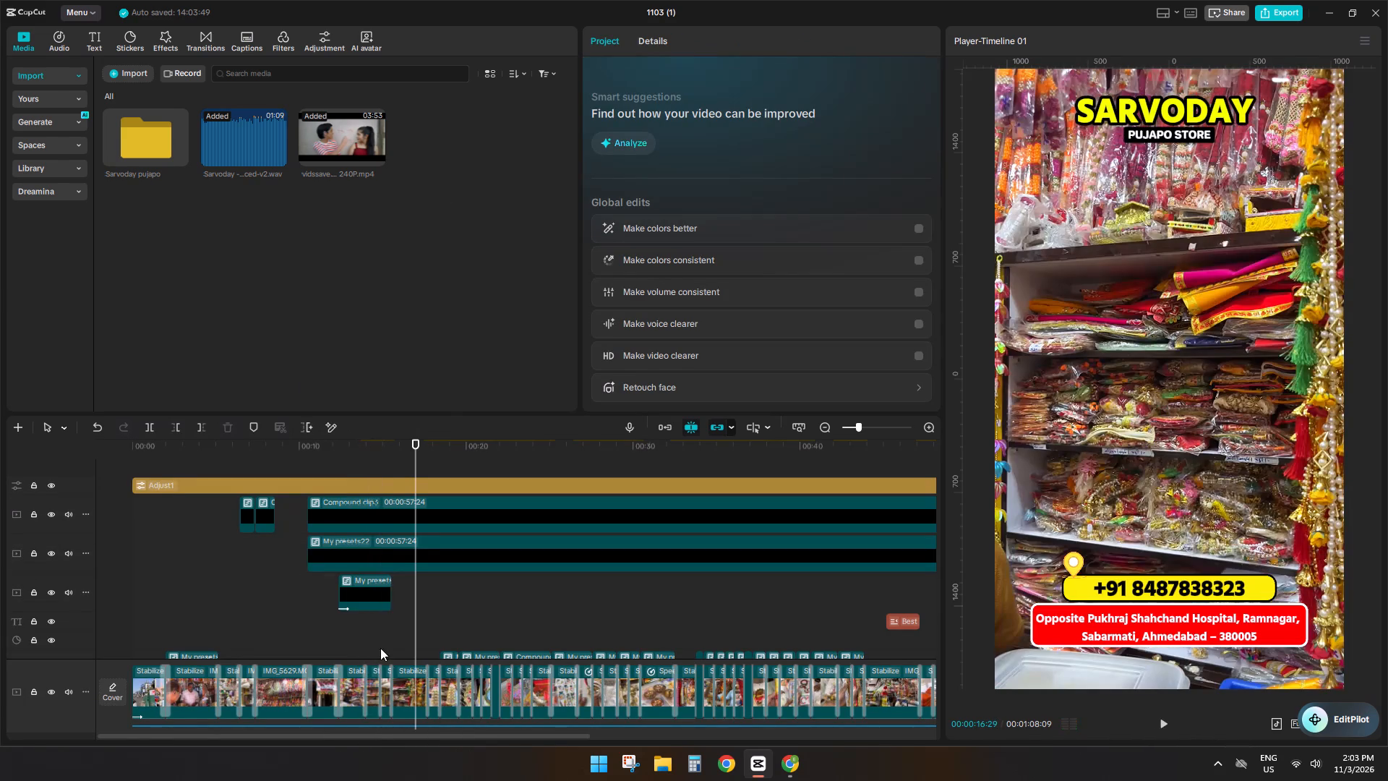
key("space")
left_click(406, 737)
left_click_drag(475, 730, 497, 724)
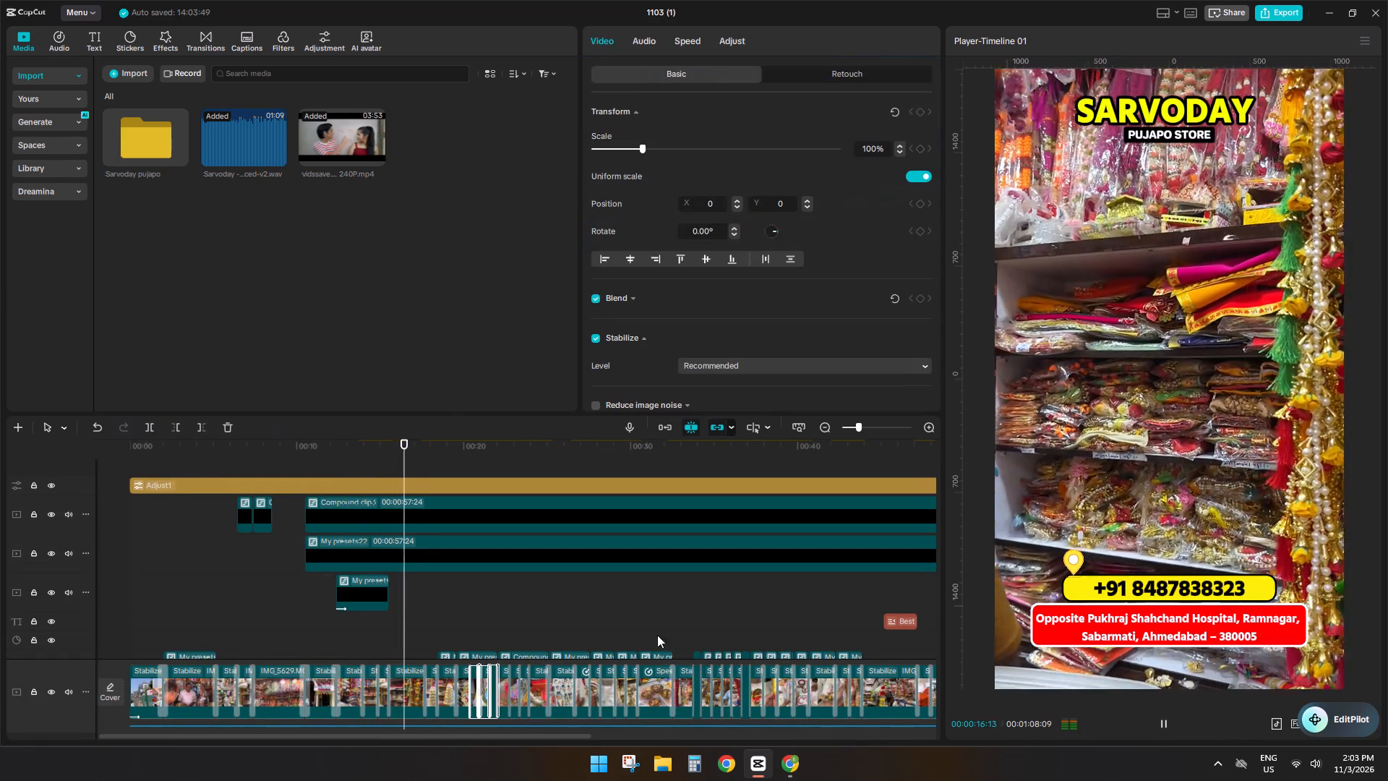
scroll(663, 625, "down", 7)
left_click(520, 499)
key("space")
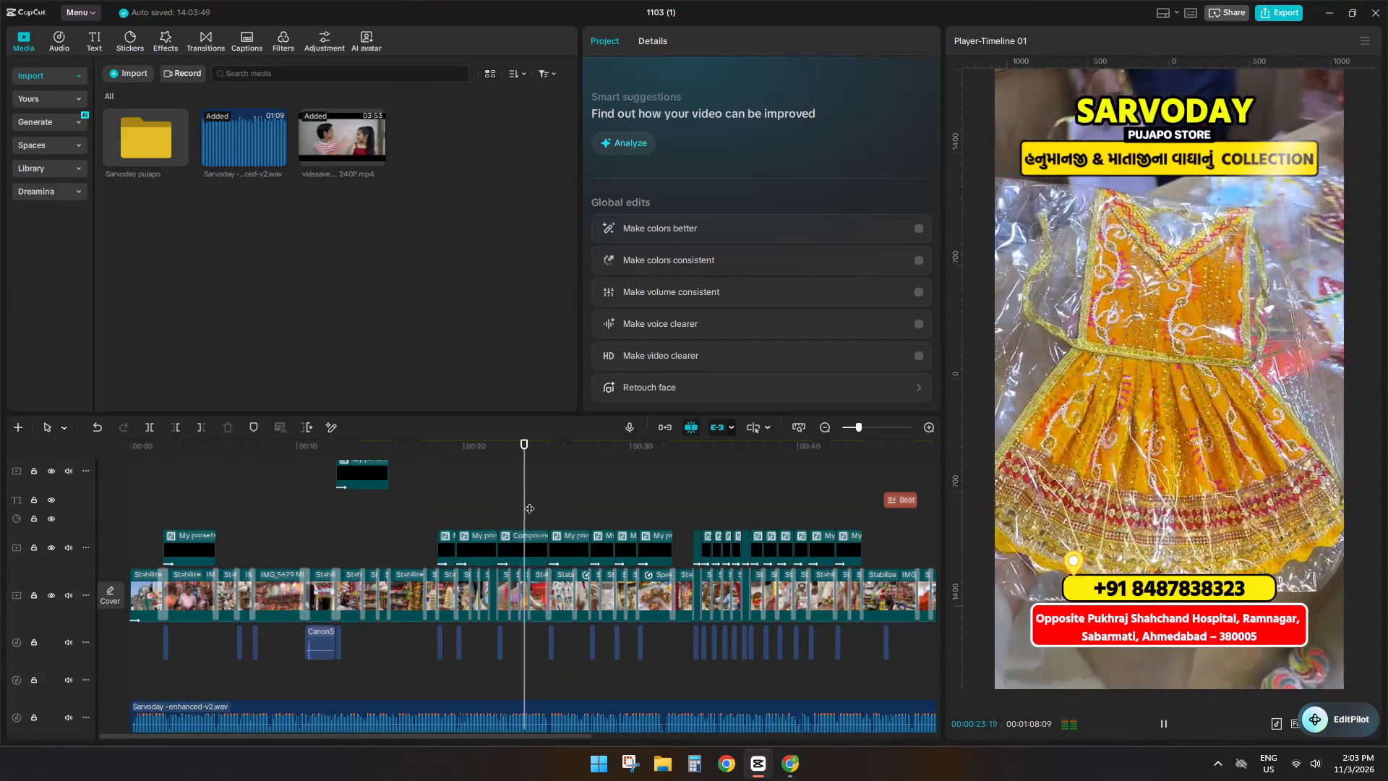
left_click(579, 501)
key("space")
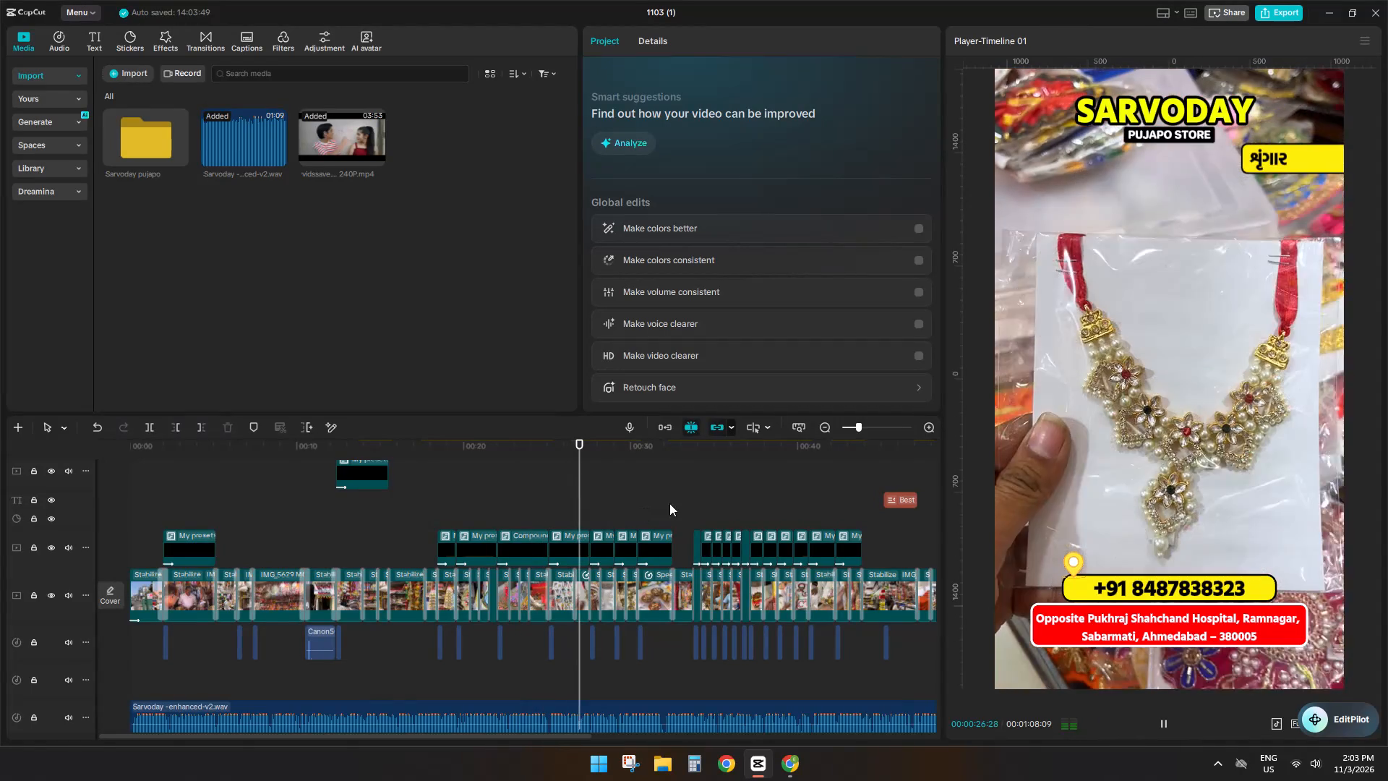
left_click(654, 500)
key("space")
Move along to the second half of the reel and play several product sections, checking the captions against the voiceover.
left_click_drag(582, 738, 630, 732)
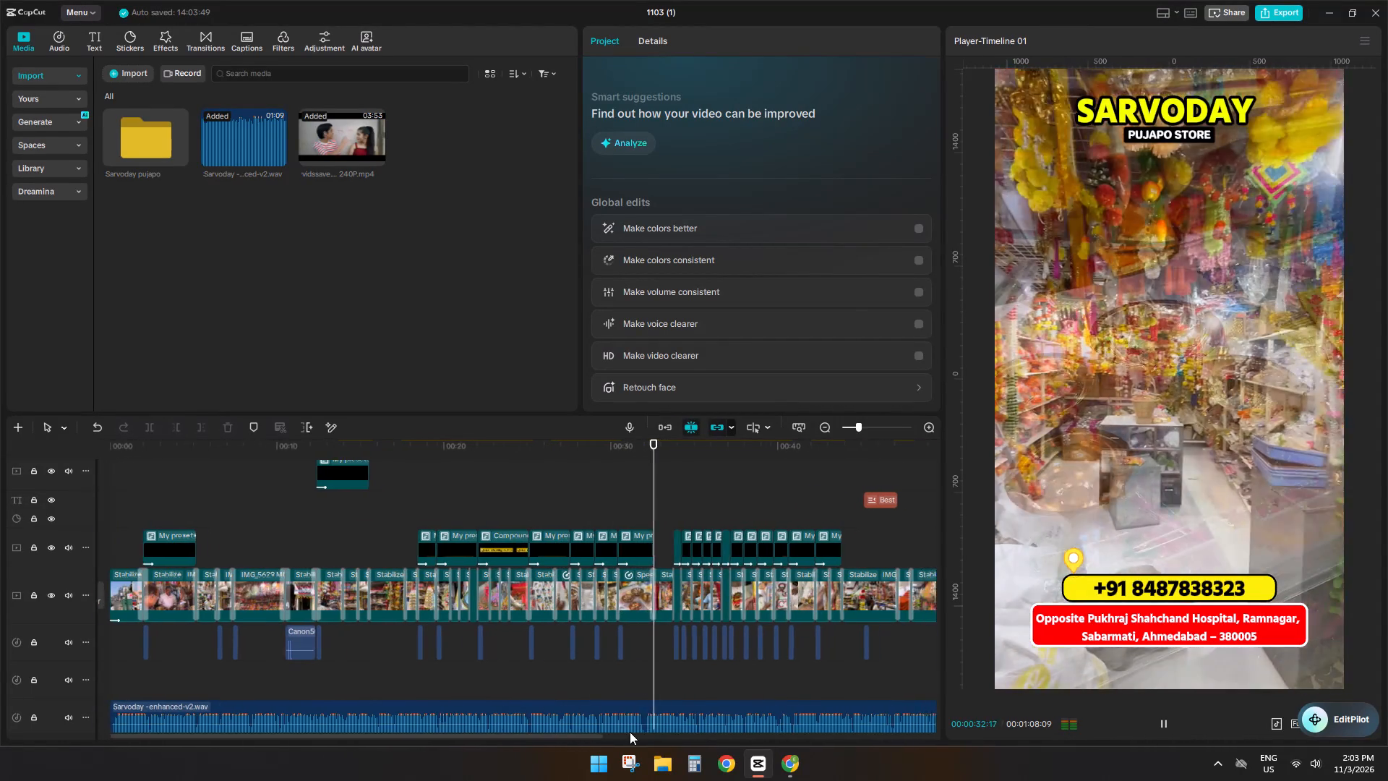
left_click_drag(630, 732, 673, 727)
left_click_drag(692, 727, 705, 726)
left_click_drag(713, 726, 724, 726)
left_click_drag(612, 737, 729, 738)
key("space")
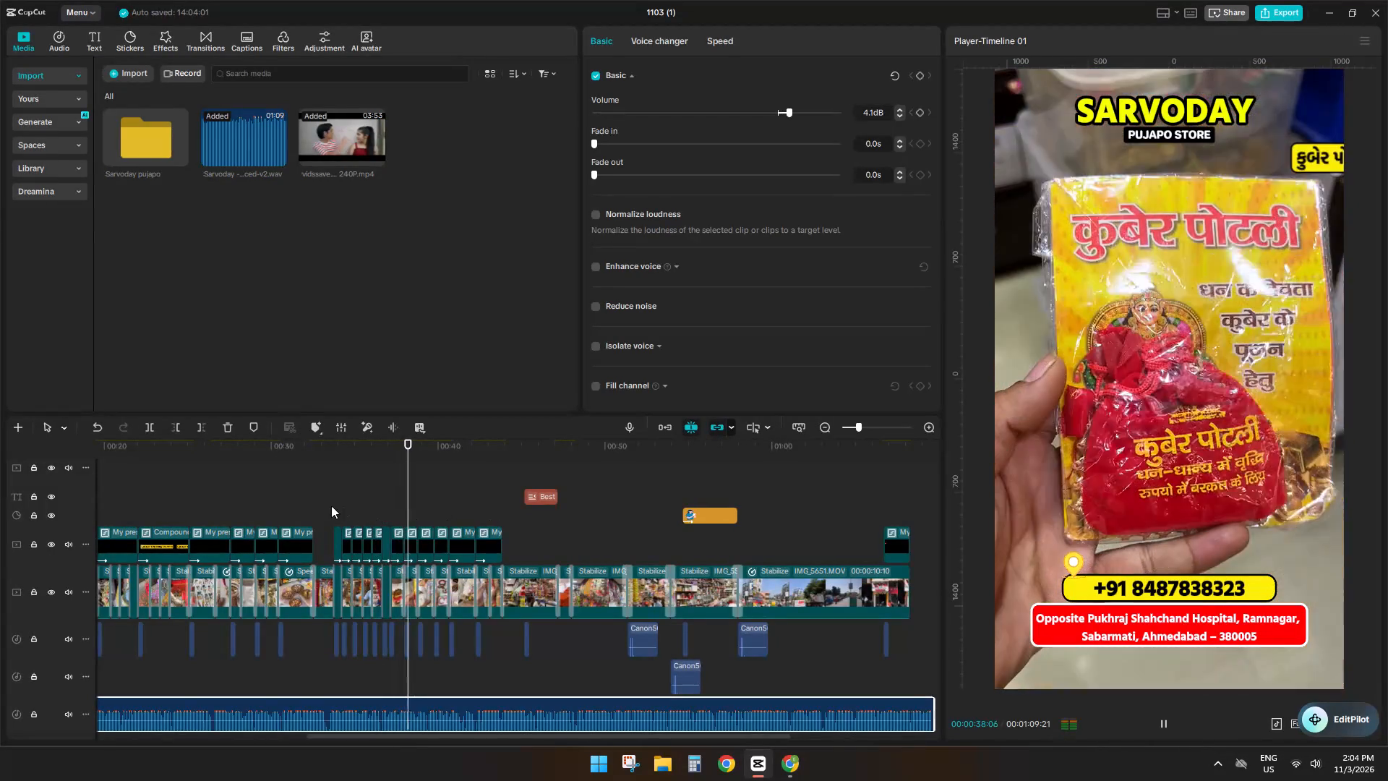
left_click(294, 500)
key("space")
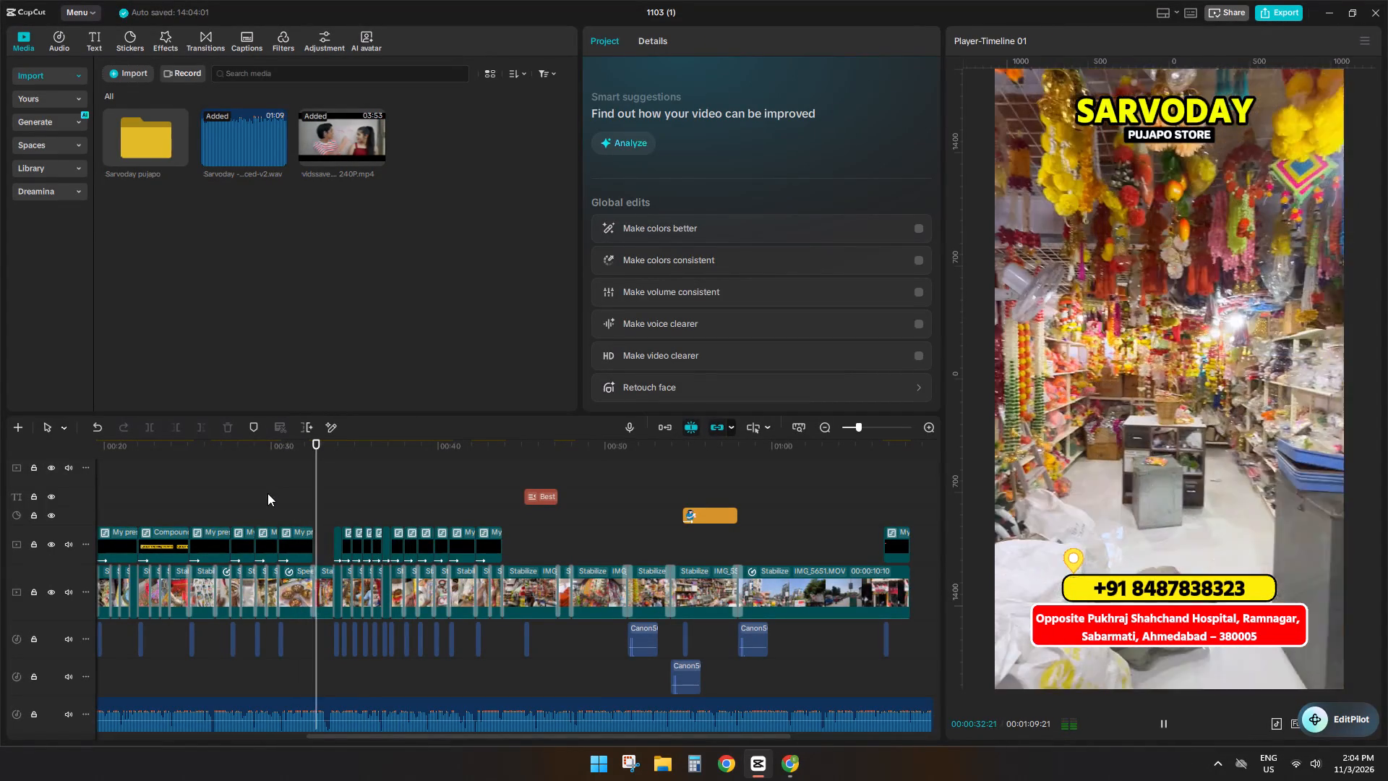
left_click(244, 490)
key("space")
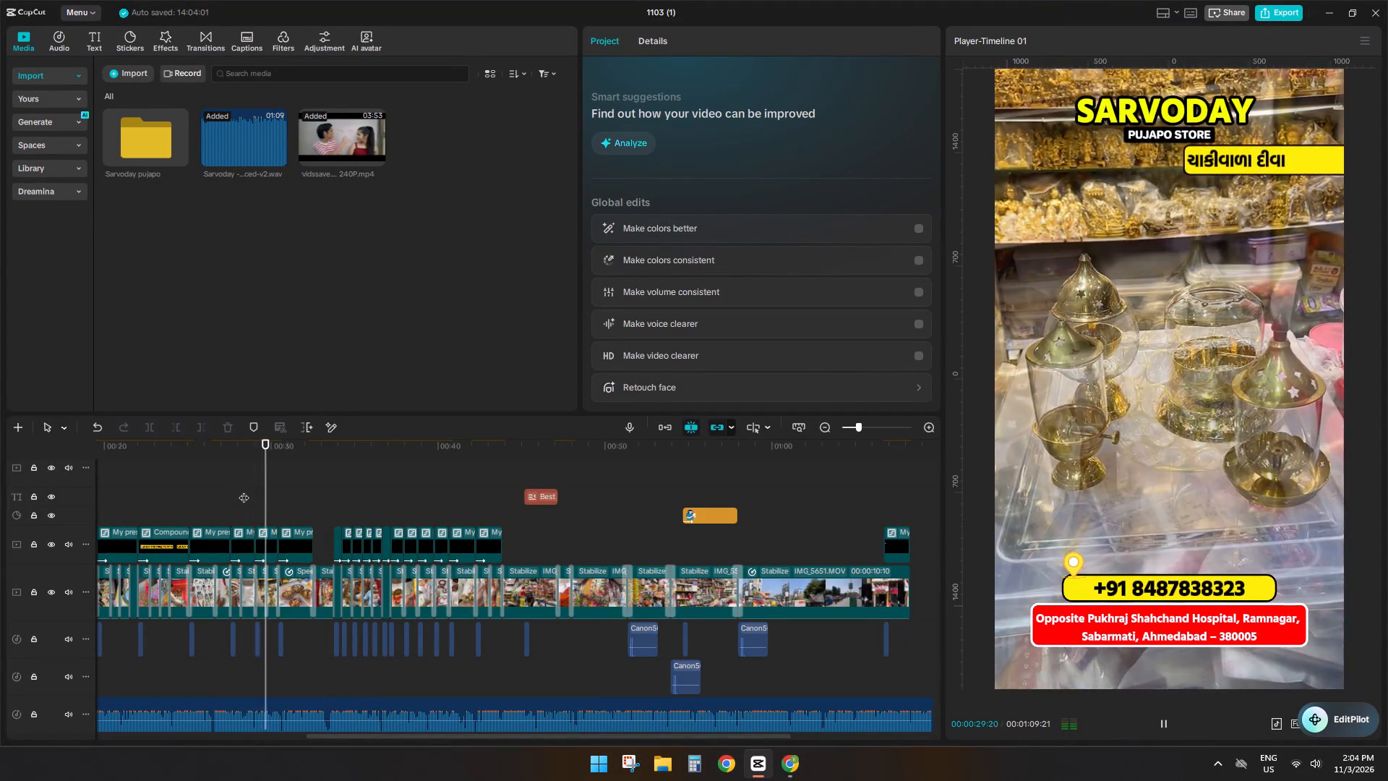
key("space")
Undo the recent edits, including the "PUJAPA" spellings and the copied sound effect, back to before the background song's volume change.
triple_click(95, 430)
left_click(95, 430)
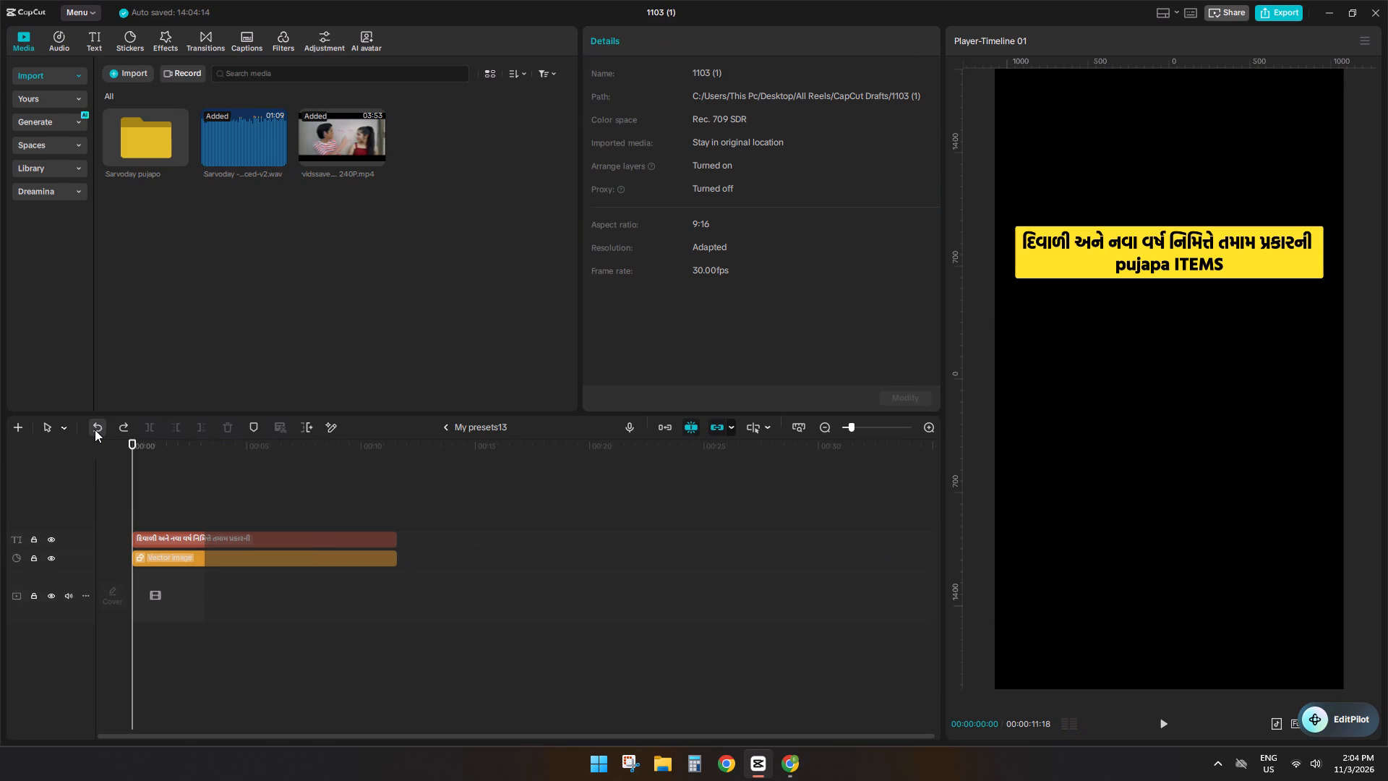
left_click(95, 430)
triple_click(95, 430)
double_click(95, 430)
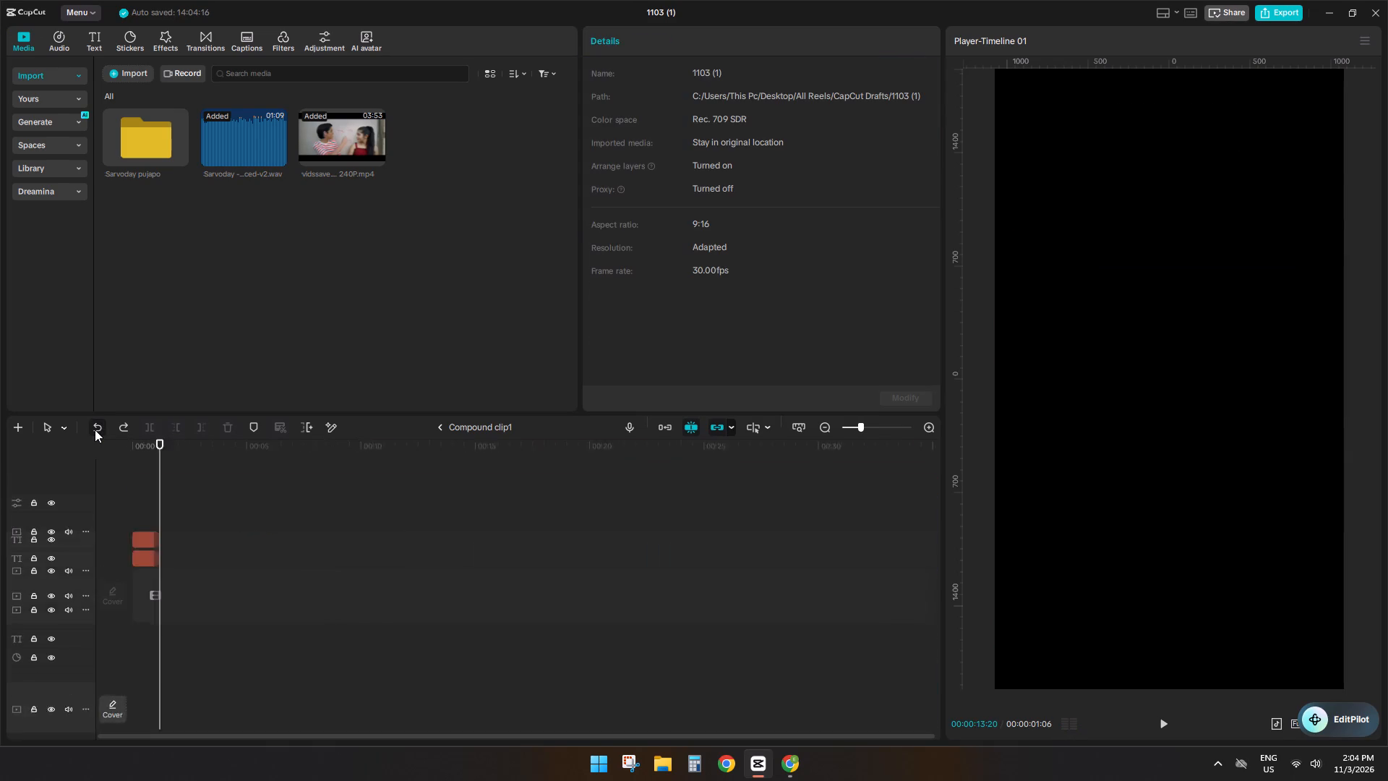
triple_click(95, 430)
triple_click(95, 430)
triple_click(95, 430)
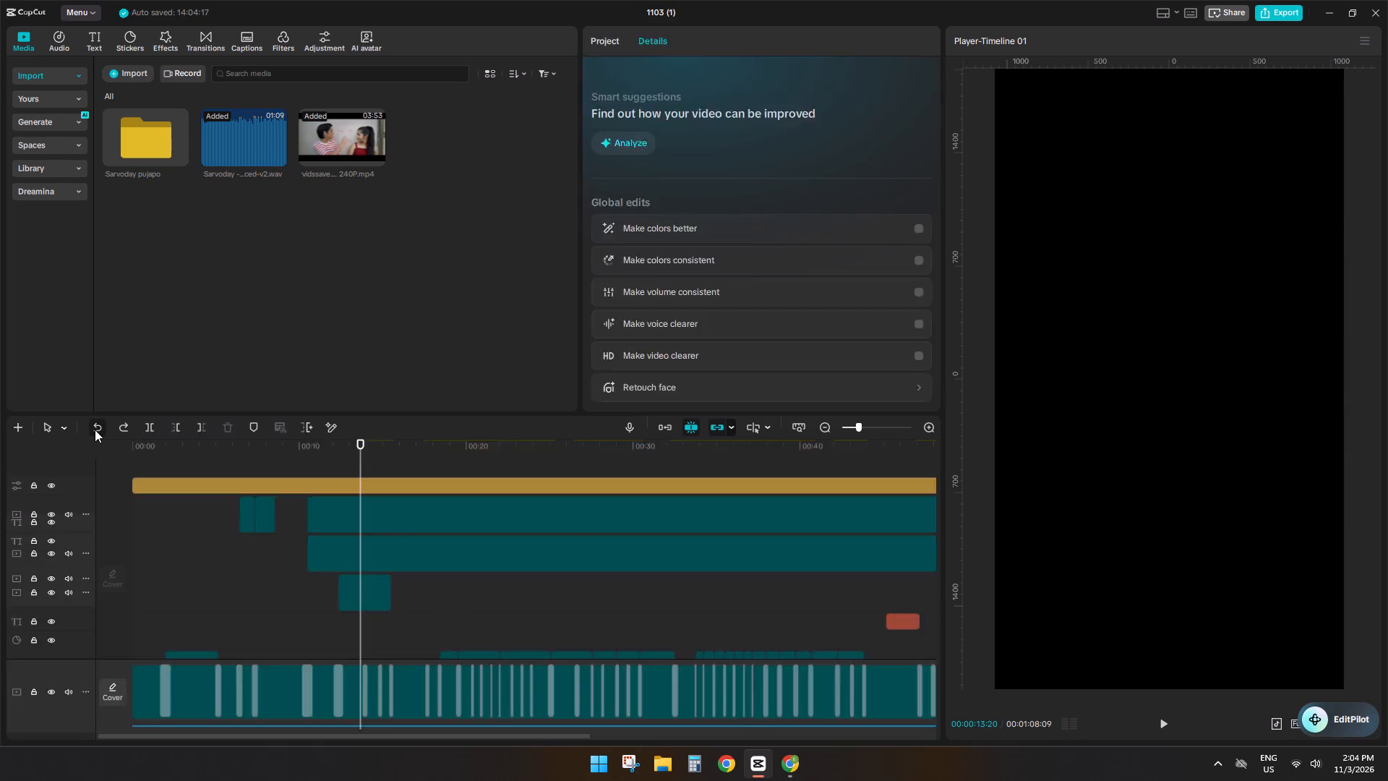
triple_click(95, 430)
triple_click(95, 430)
left_click(95, 430)
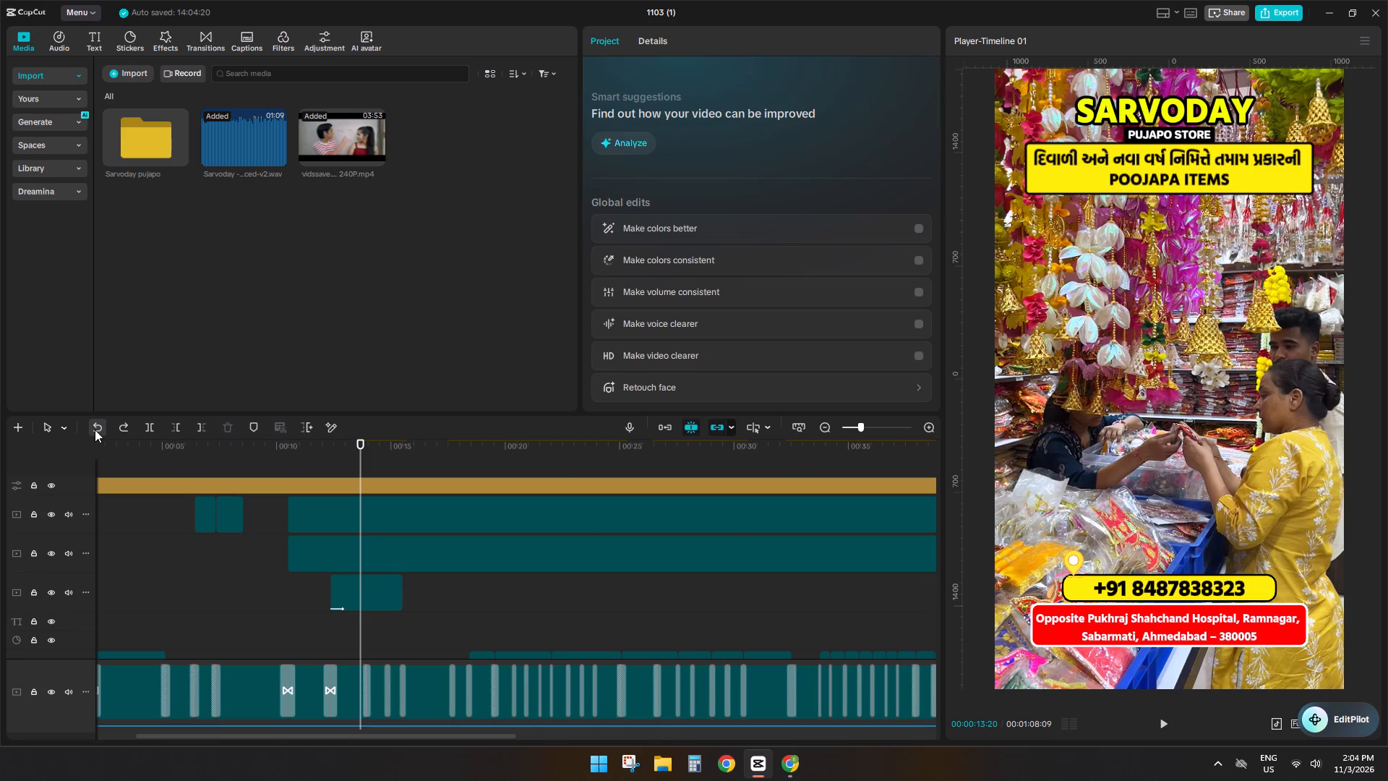
Delete the background song's extracted audio clip from beneath the voiceover on the timeline.
left_click(327, 626)
key("space")
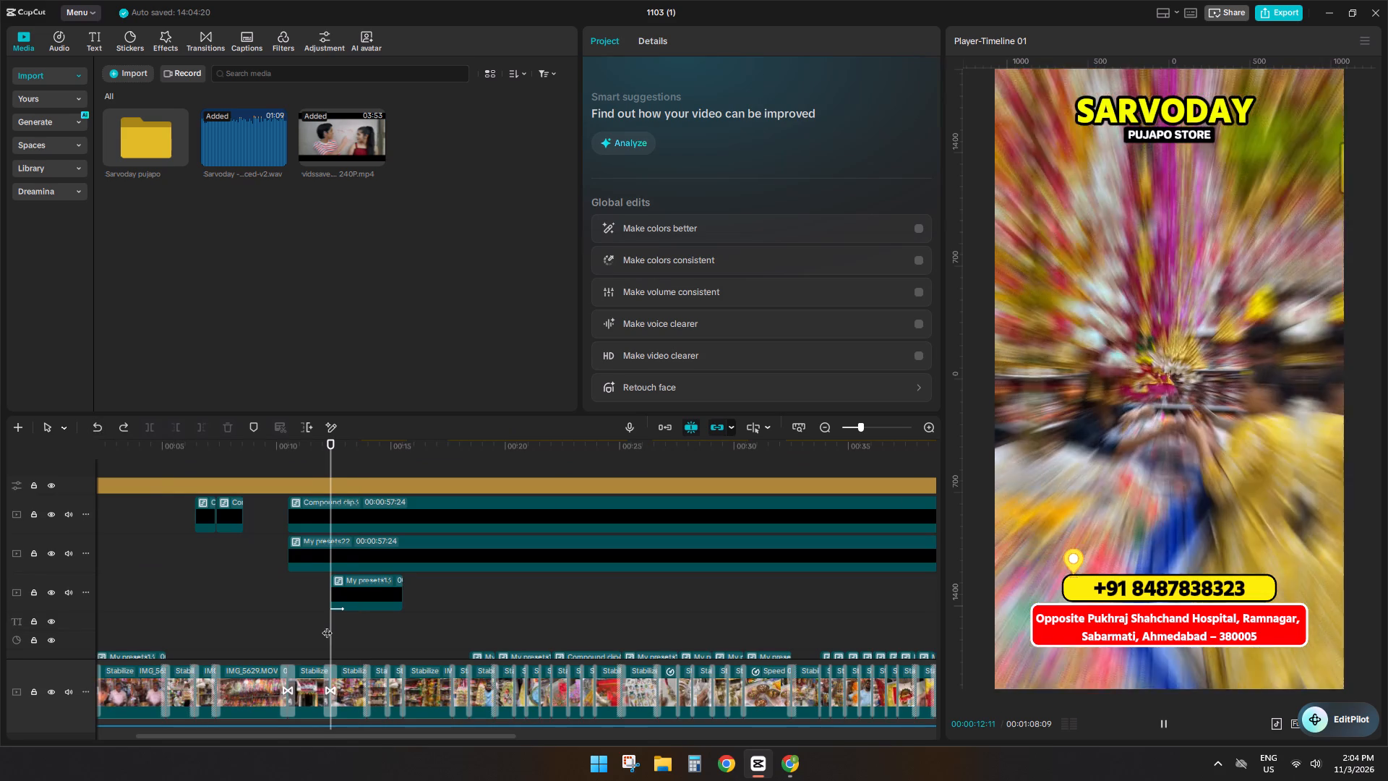
key("space")
scroll(368, 616, "down", 5)
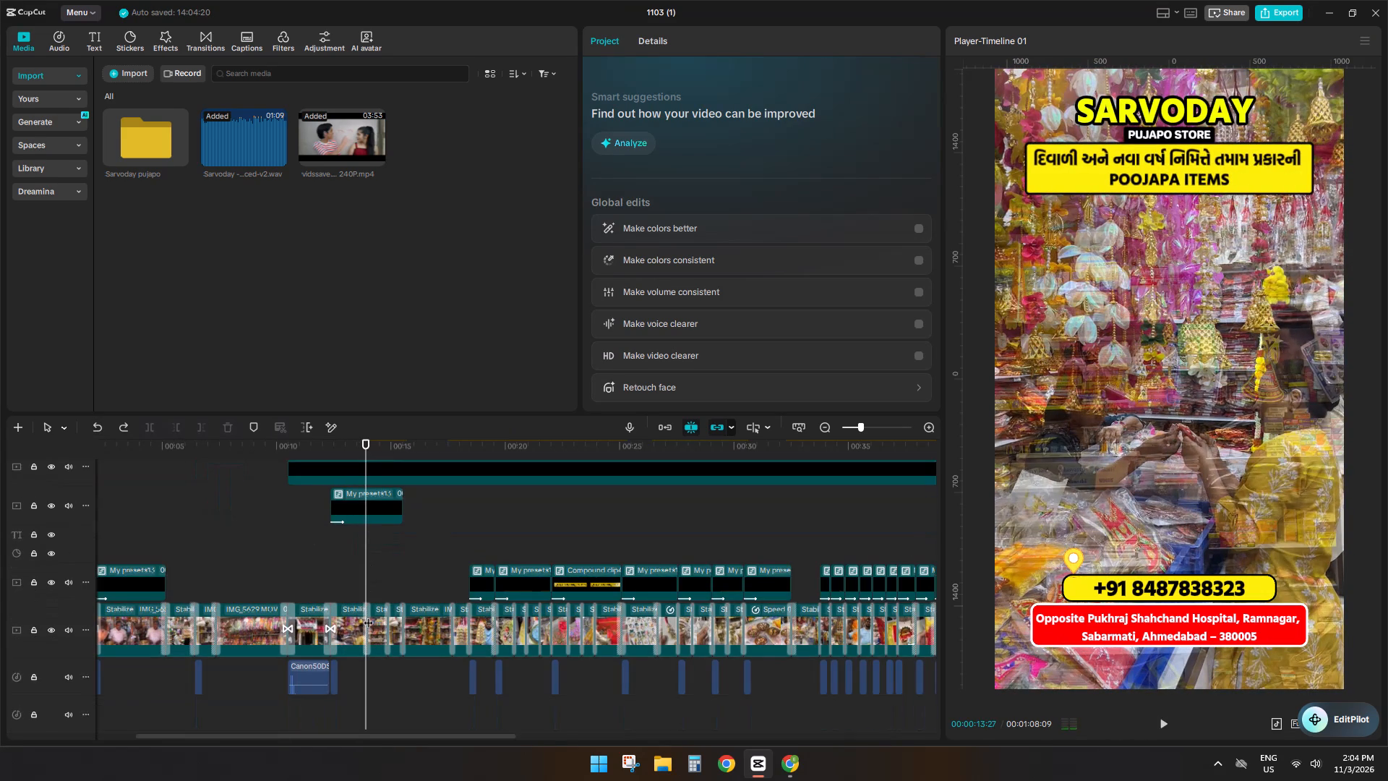
scroll(368, 615, "down", 4)
left_click(414, 738)
left_click(408, 717)
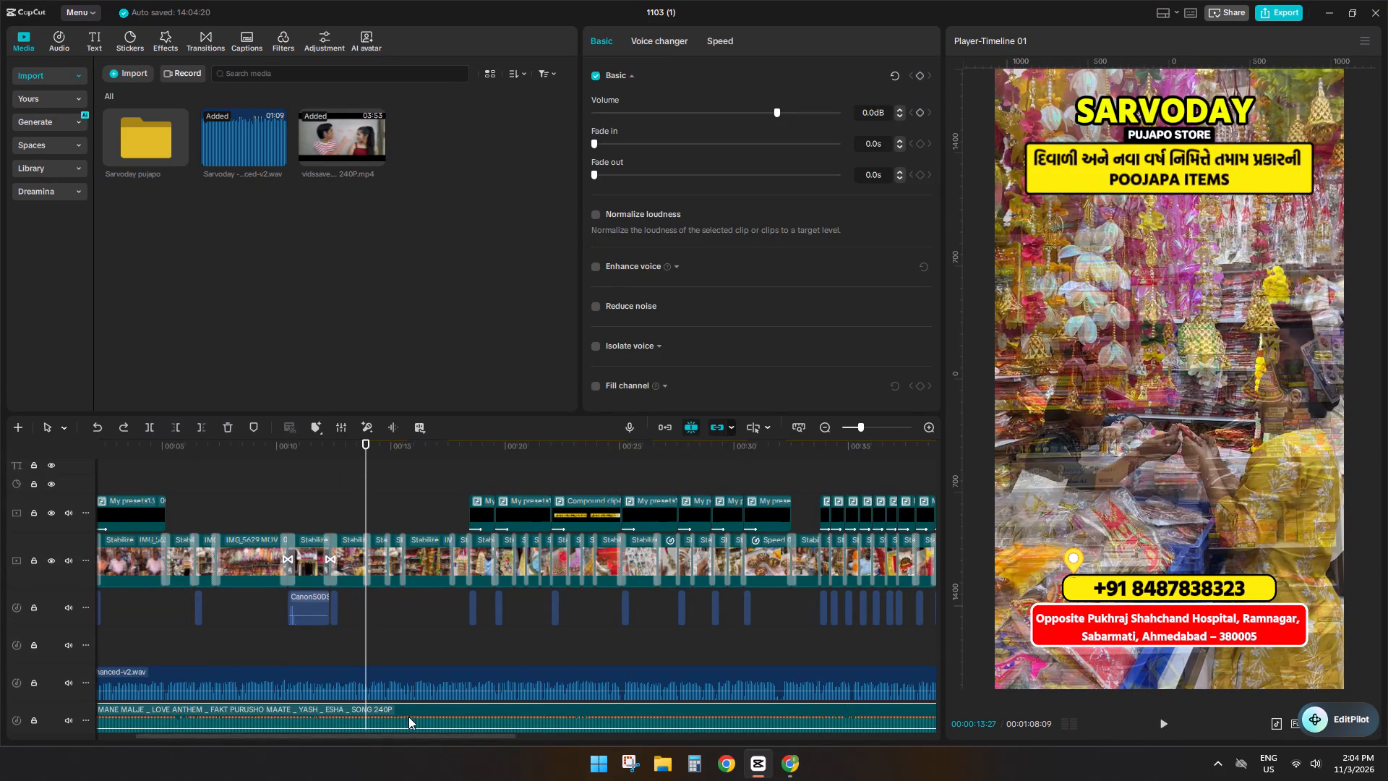
key("d")
Play the reel at several points from about 14 seconds to the closing section, checking footage and captions without the song.
key("space")
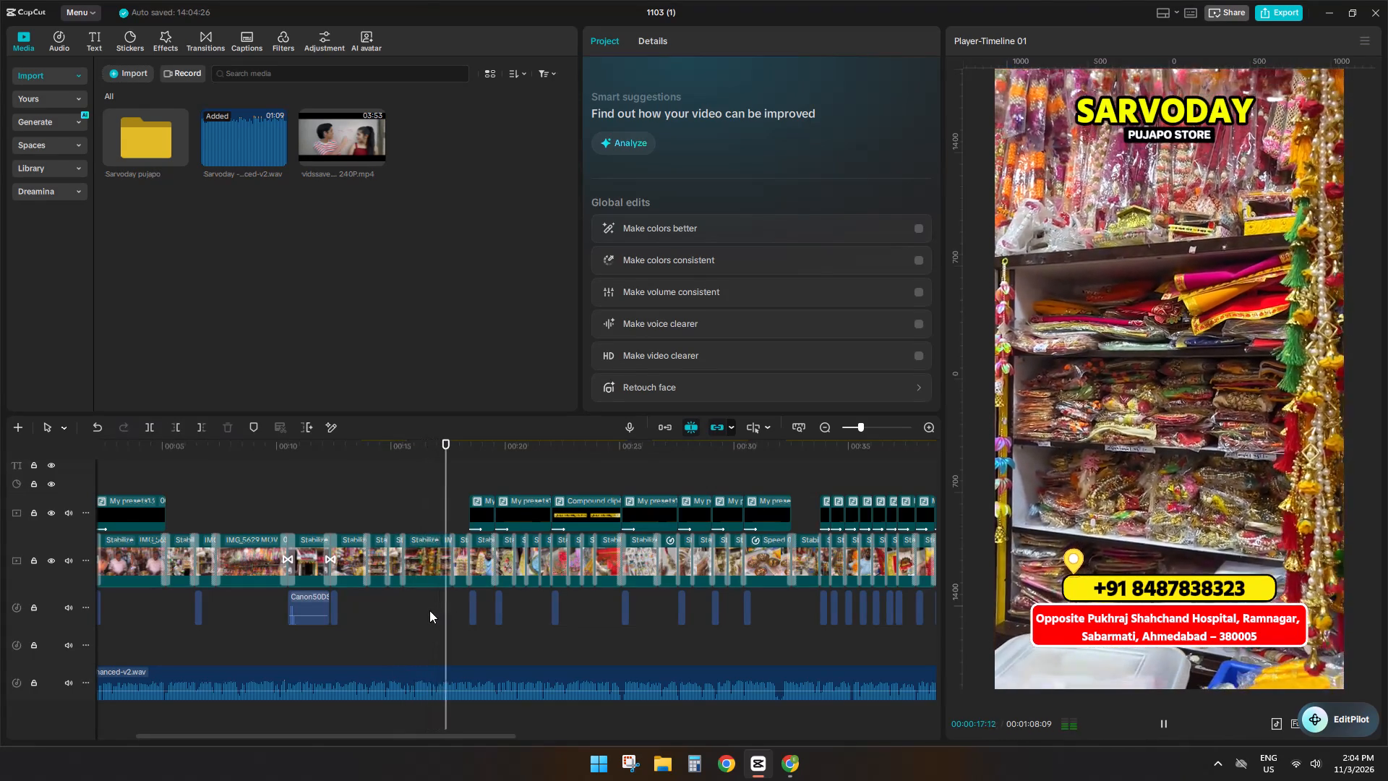
scroll(465, 635, "up", 4)
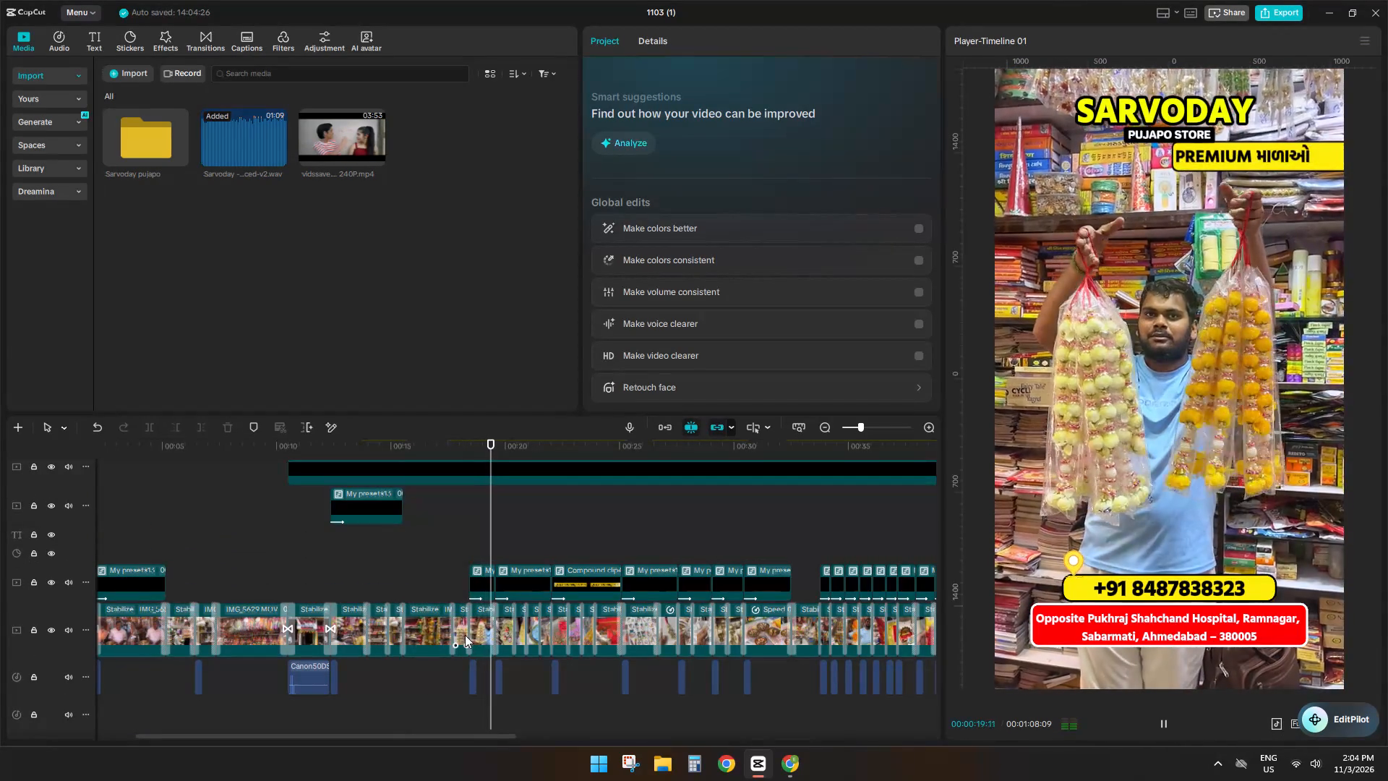
scroll(537, 643, "down", 8, "ctrl")
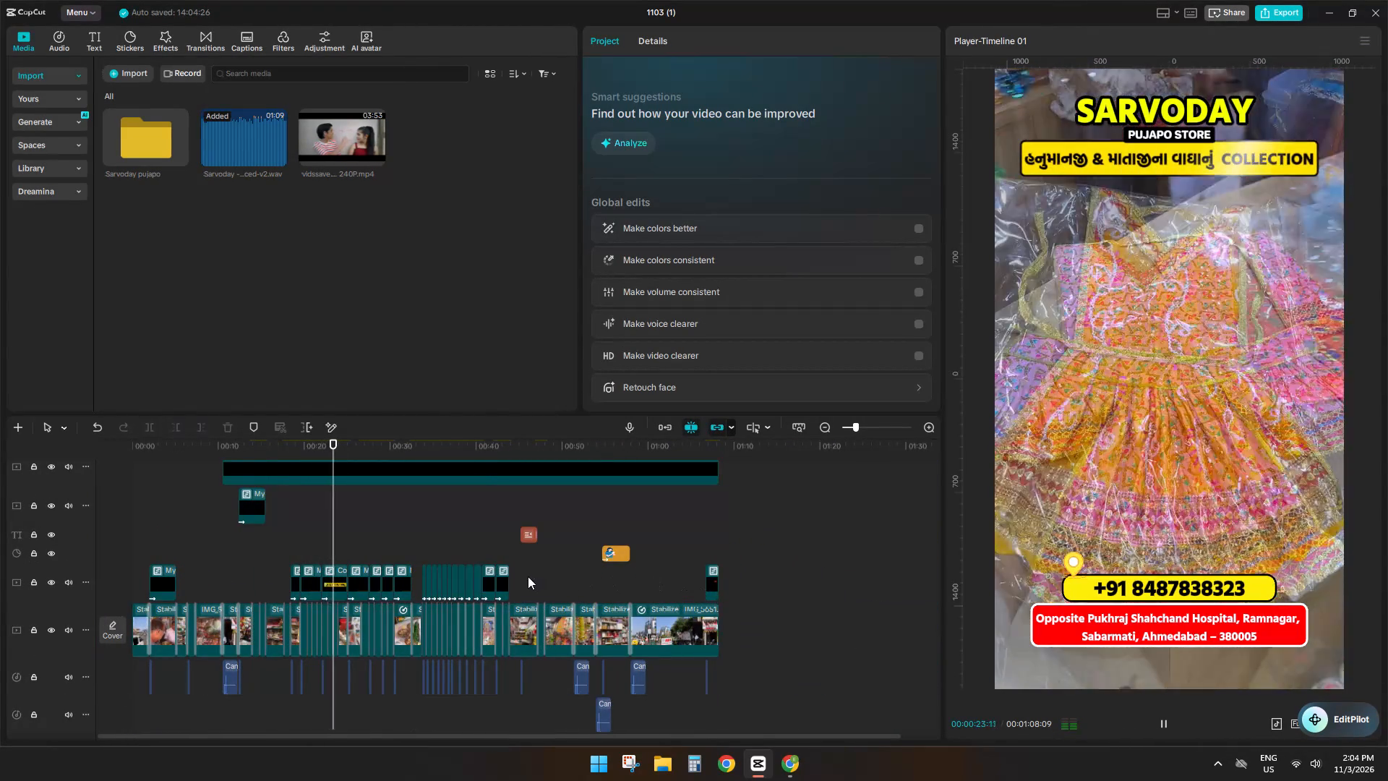
left_click(425, 549)
key("space")
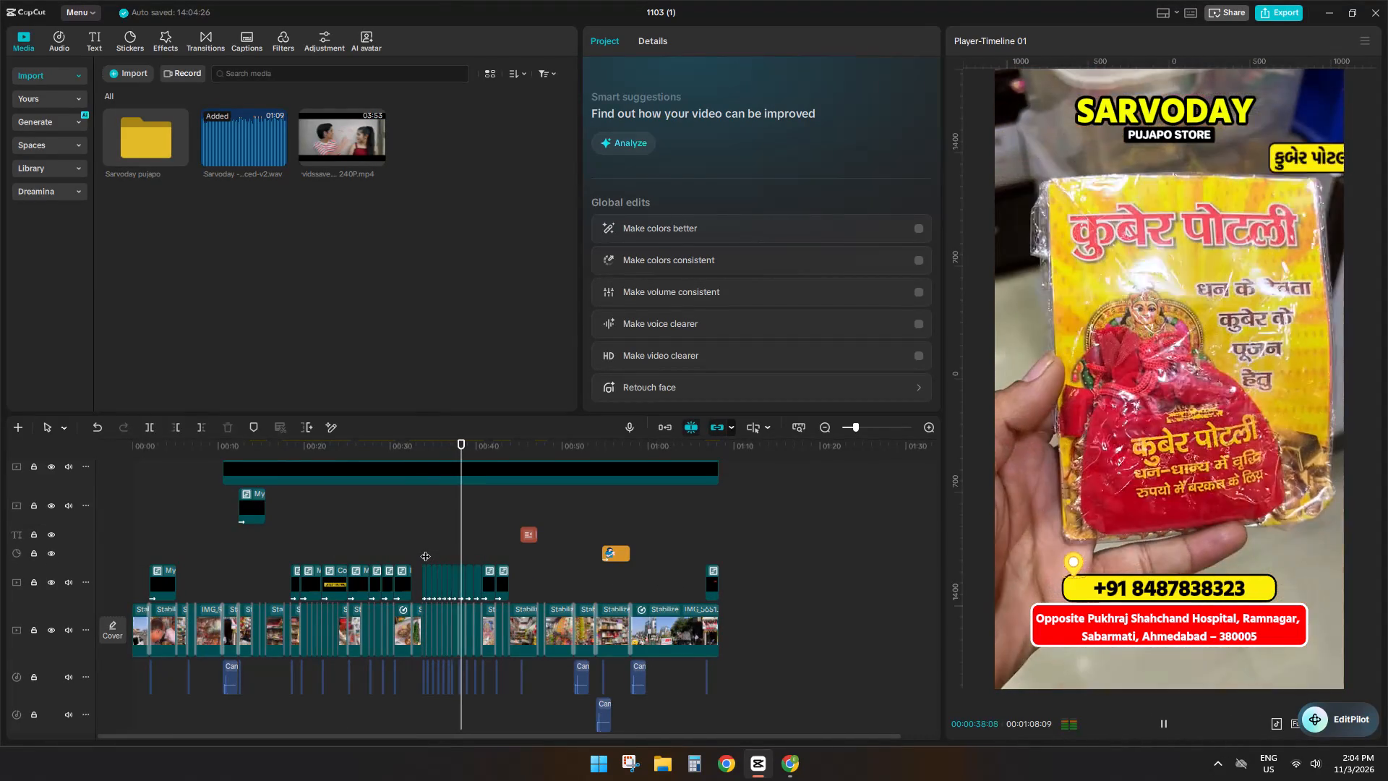
left_click(526, 547)
key("space")
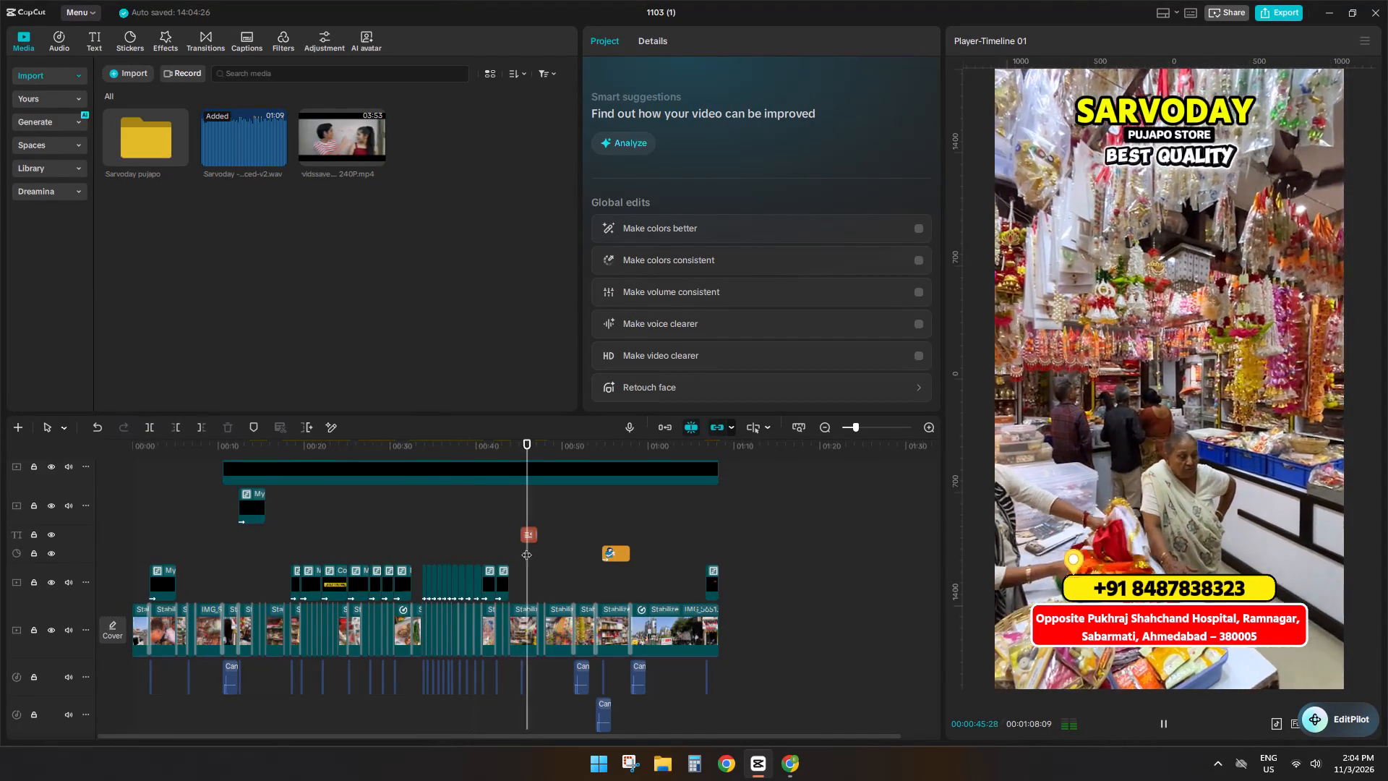
left_click(609, 570)
key("space")
scroll(599, 577, "up", 4)
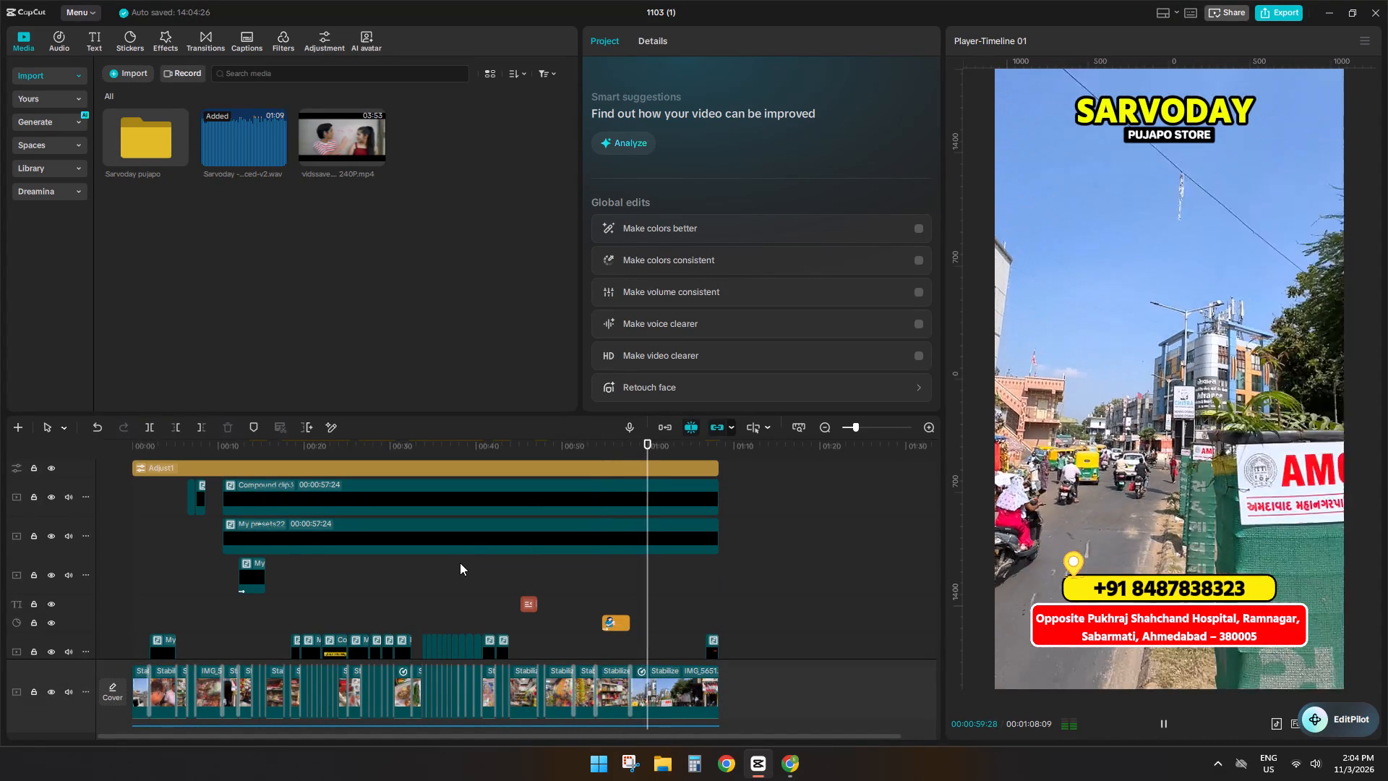
scroll(704, 588, "down", 3)
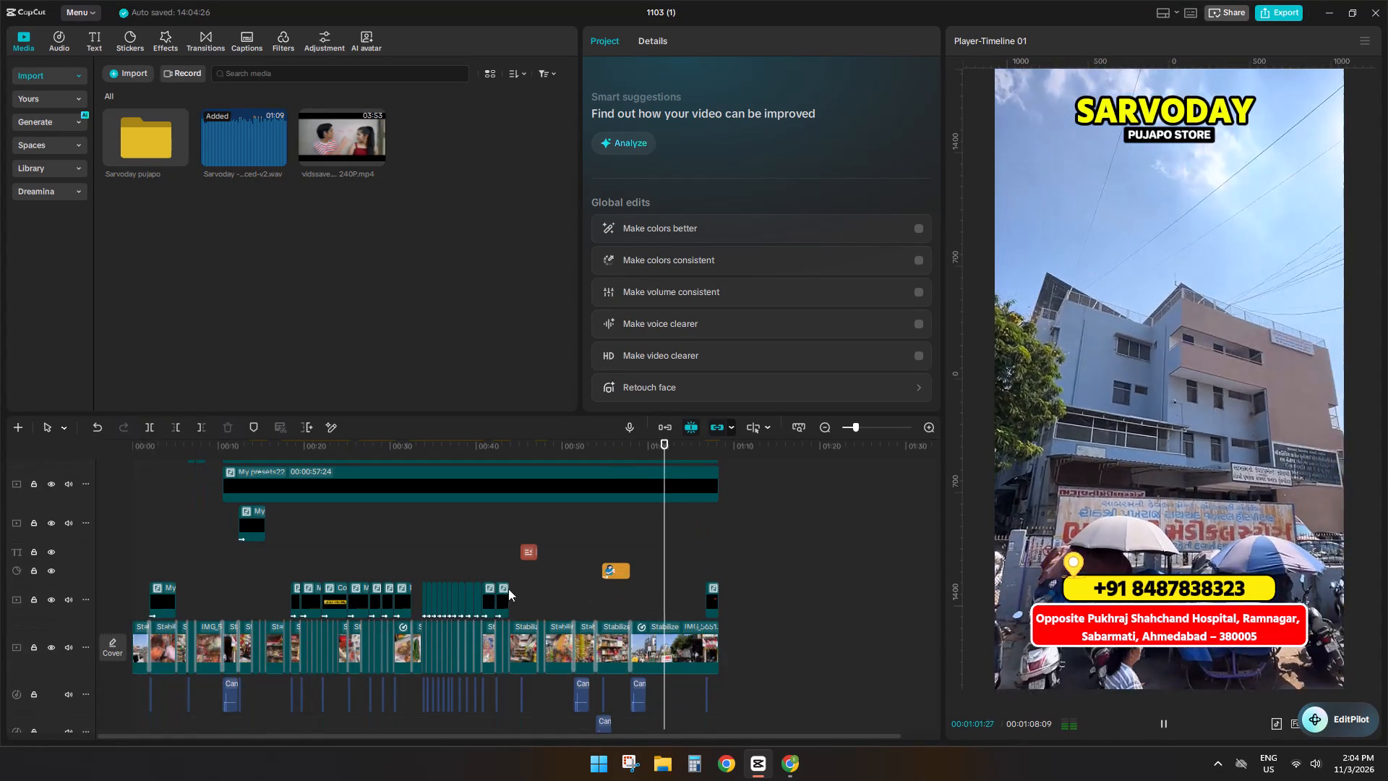
Place the imported 240P song video on the timeline again, starting at the very beginning of the reel.
left_click(338, 551)
left_click_drag(336, 550, 0, 543)
left_click(362, 149)
left_click_drag(363, 149, 398, 159)
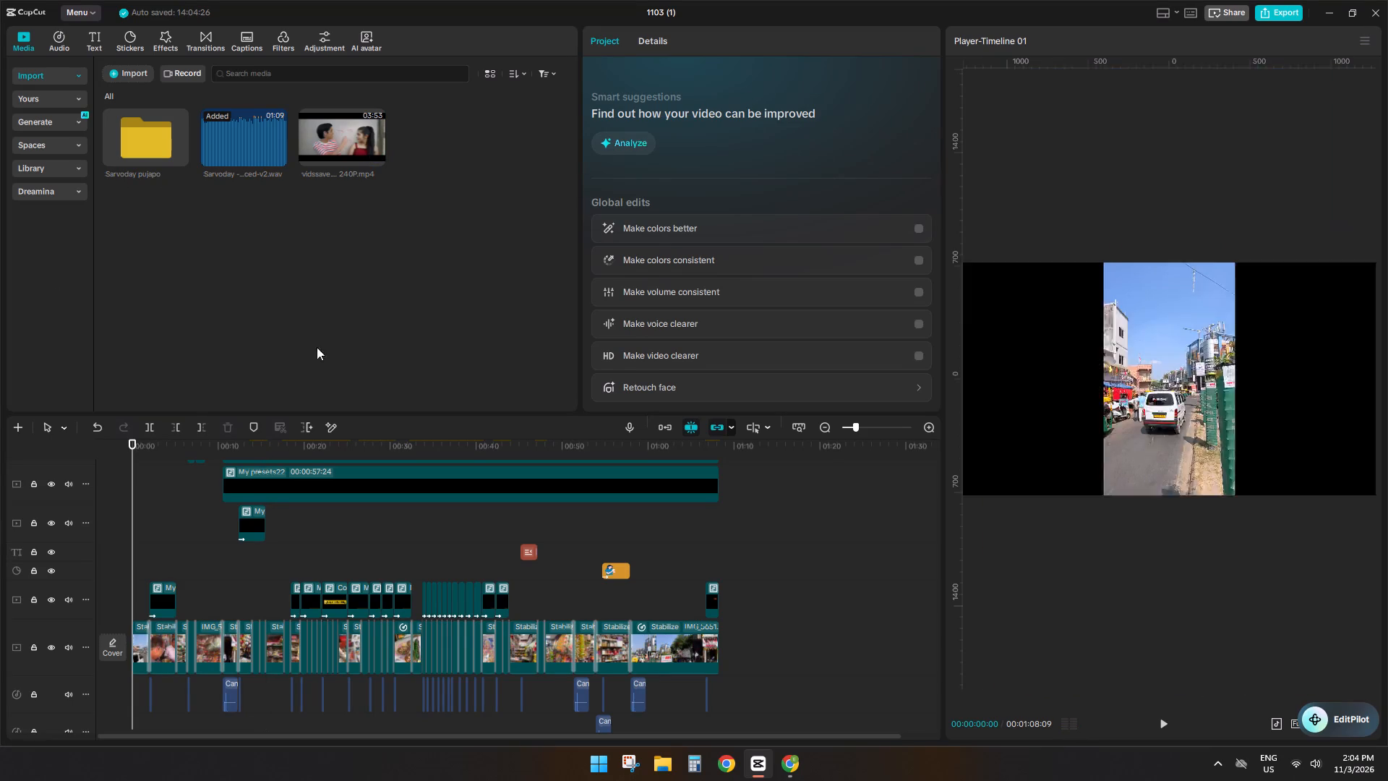
left_click(164, 414)
scroll(202, 550, "up", 2, "ctrl")
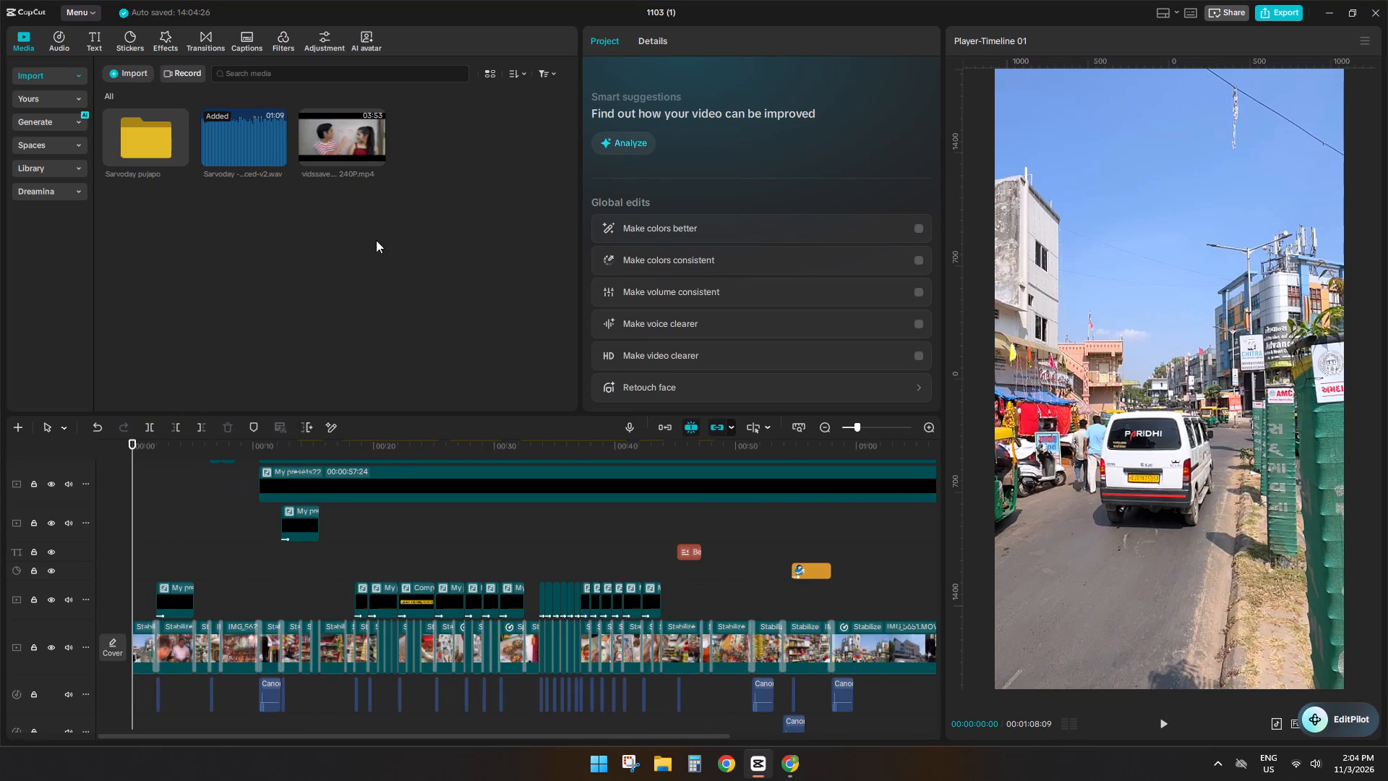
left_click_drag(337, 146, 356, 143)
left_click_drag(401, 223, 223, 447)
left_click(323, 136)
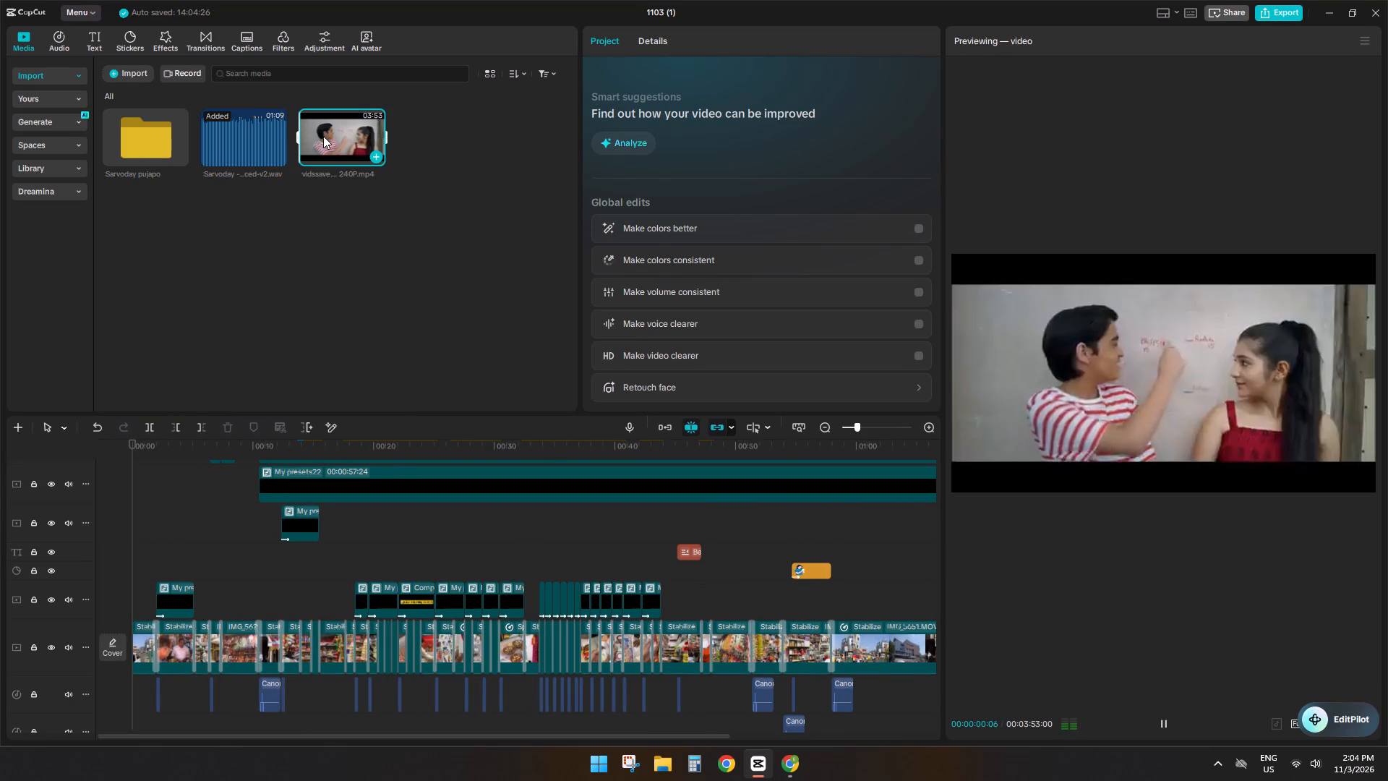
left_click_drag(382, 224, 322, 412)
left_click(331, 146)
left_click_drag(340, 135, 351, 135)
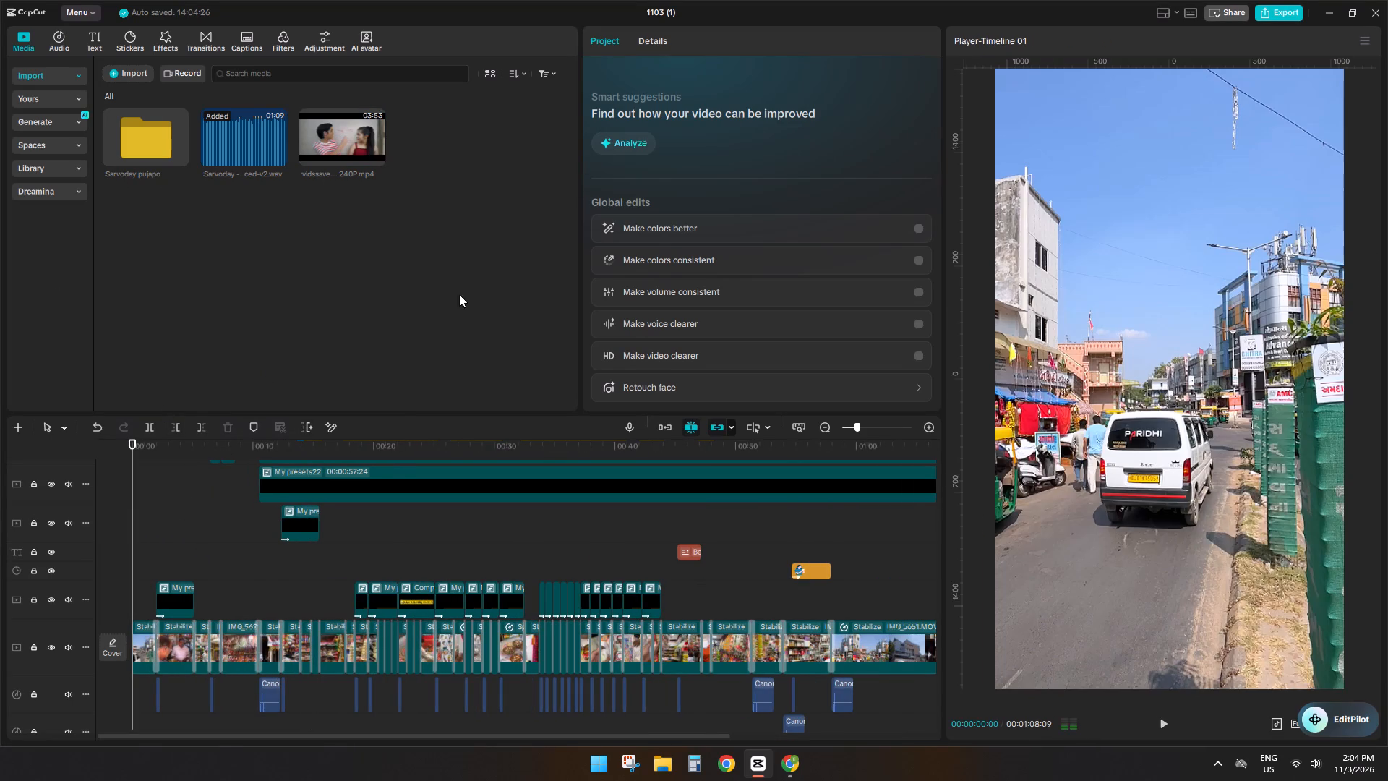
left_click(365, 484)
left_click(345, 129)
left_click_drag(411, 140, 384, 341)
left_click_drag(384, 341, 382, 341)
left_click(351, 121)
left_click(379, 247)
left_click_drag(340, 148, 333, 366)
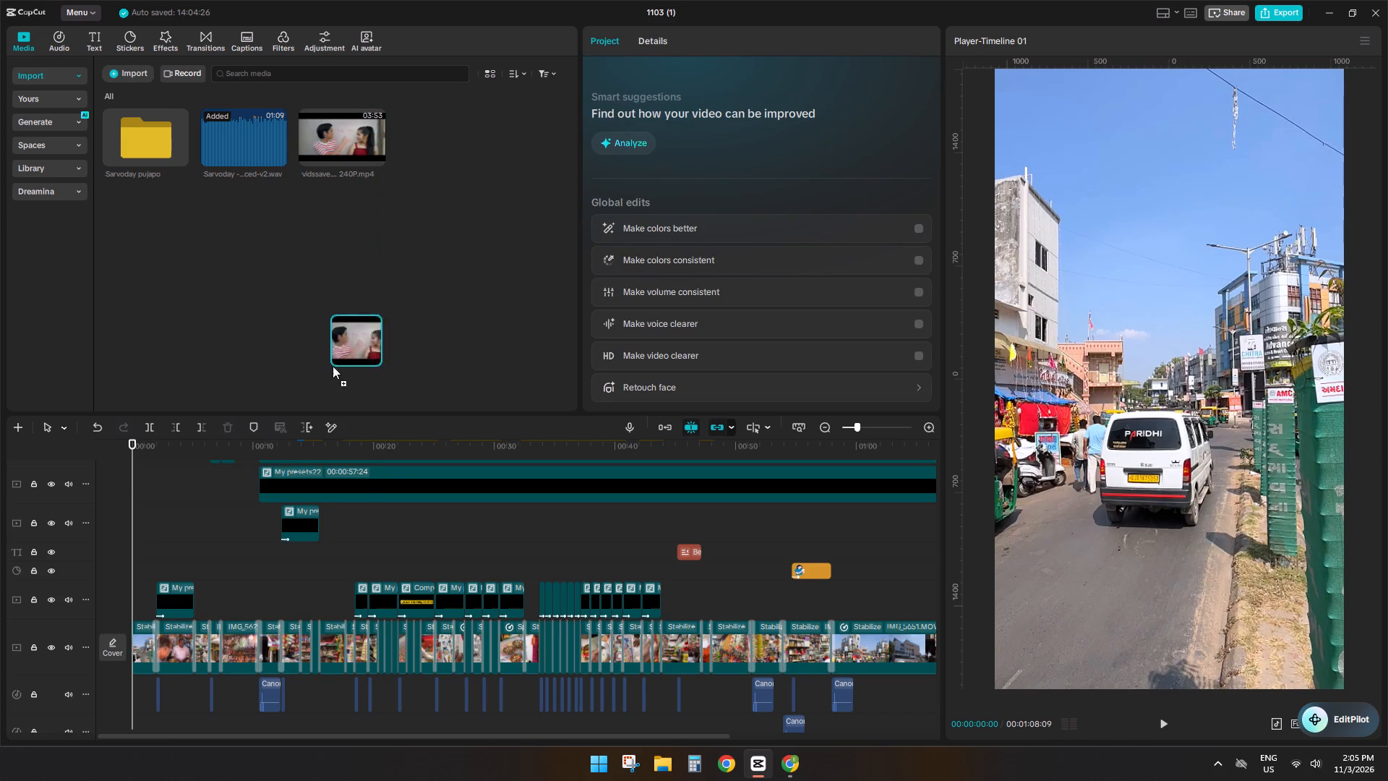
left_click_drag(333, 366, 122, 521)
Extract the audio from the song video and delete its picture clip, keeping only the sound.
right_click(191, 526)
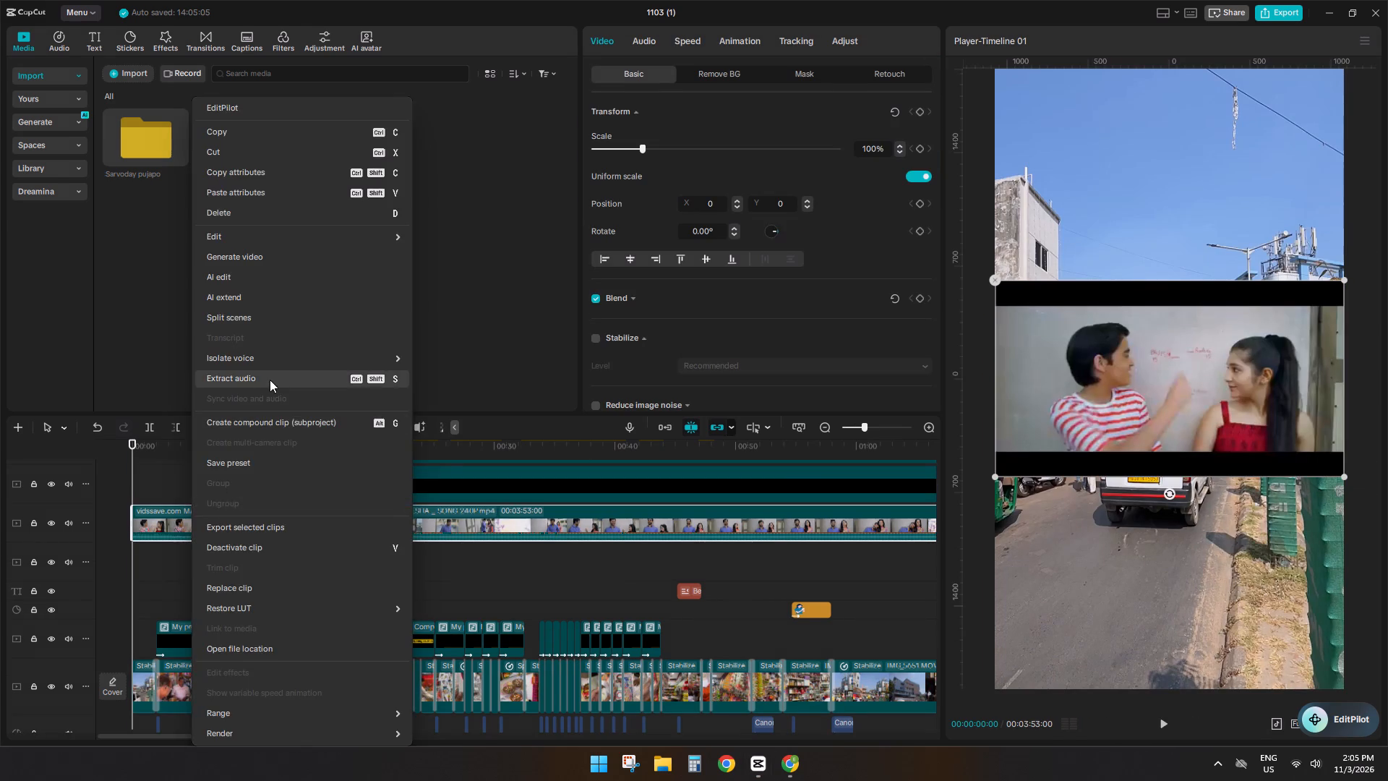
left_click(267, 380)
key("d")
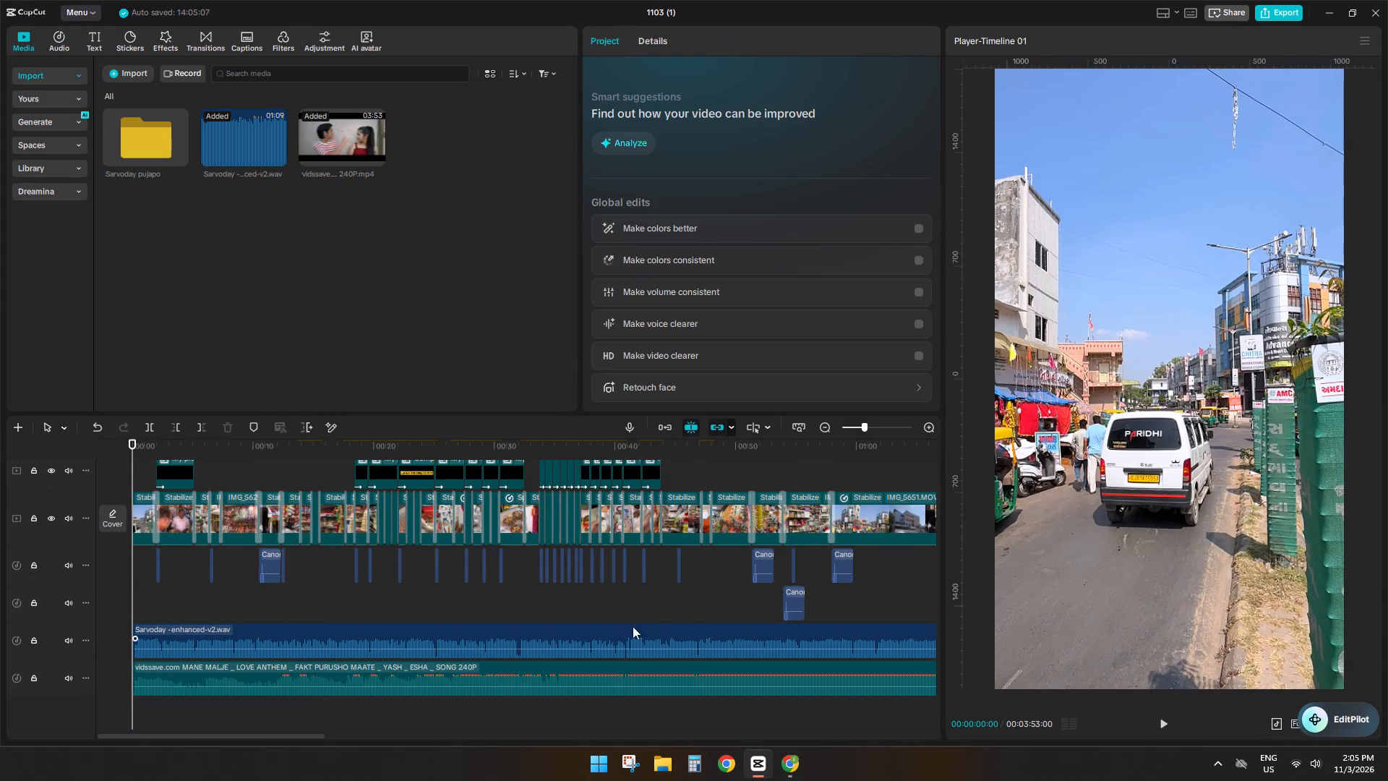
Trim off the song's first 35 seconds and shift the remaining audio to the start of the timeline.
left_click(559, 615)
left_click_drag(559, 615, 556, 623)
scroll(572, 644, "up", 9, "ctrl")
left_click(563, 613)
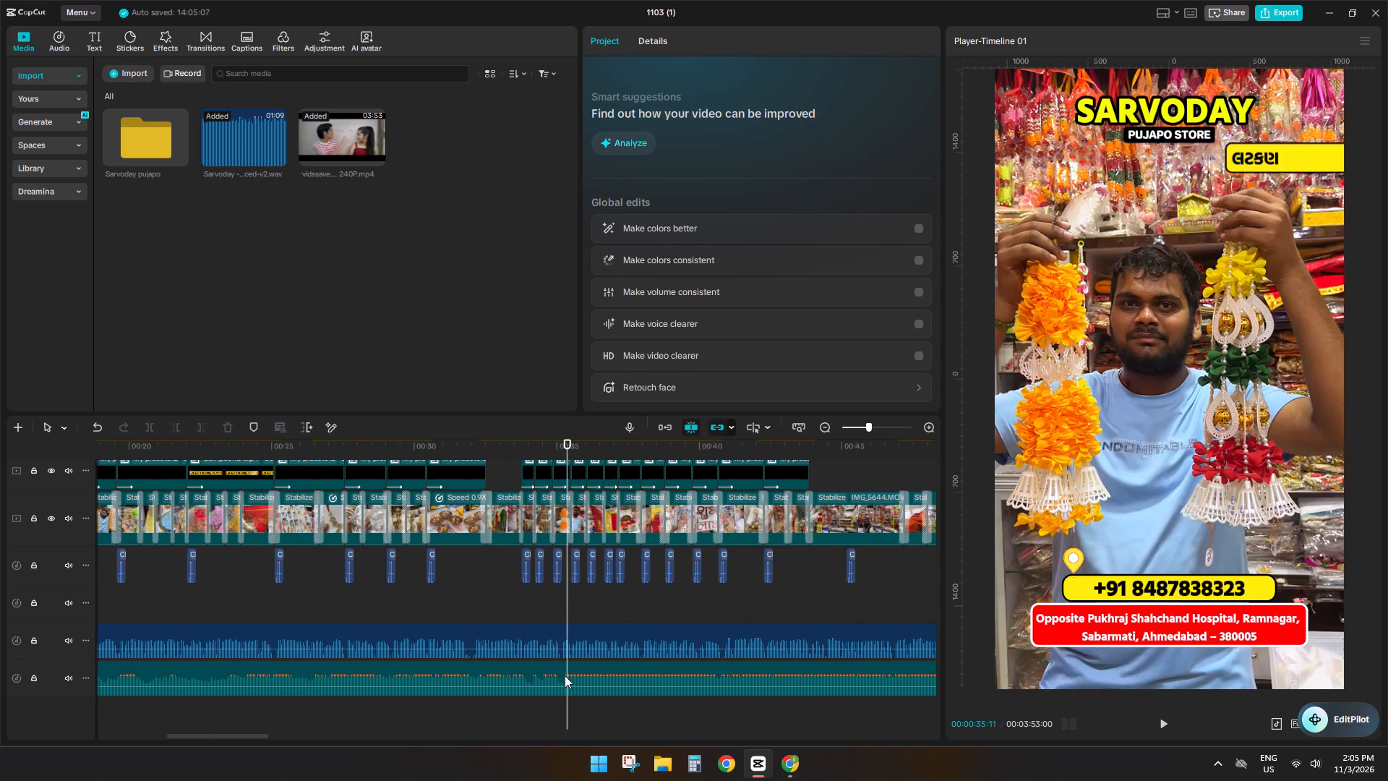
left_click(565, 605)
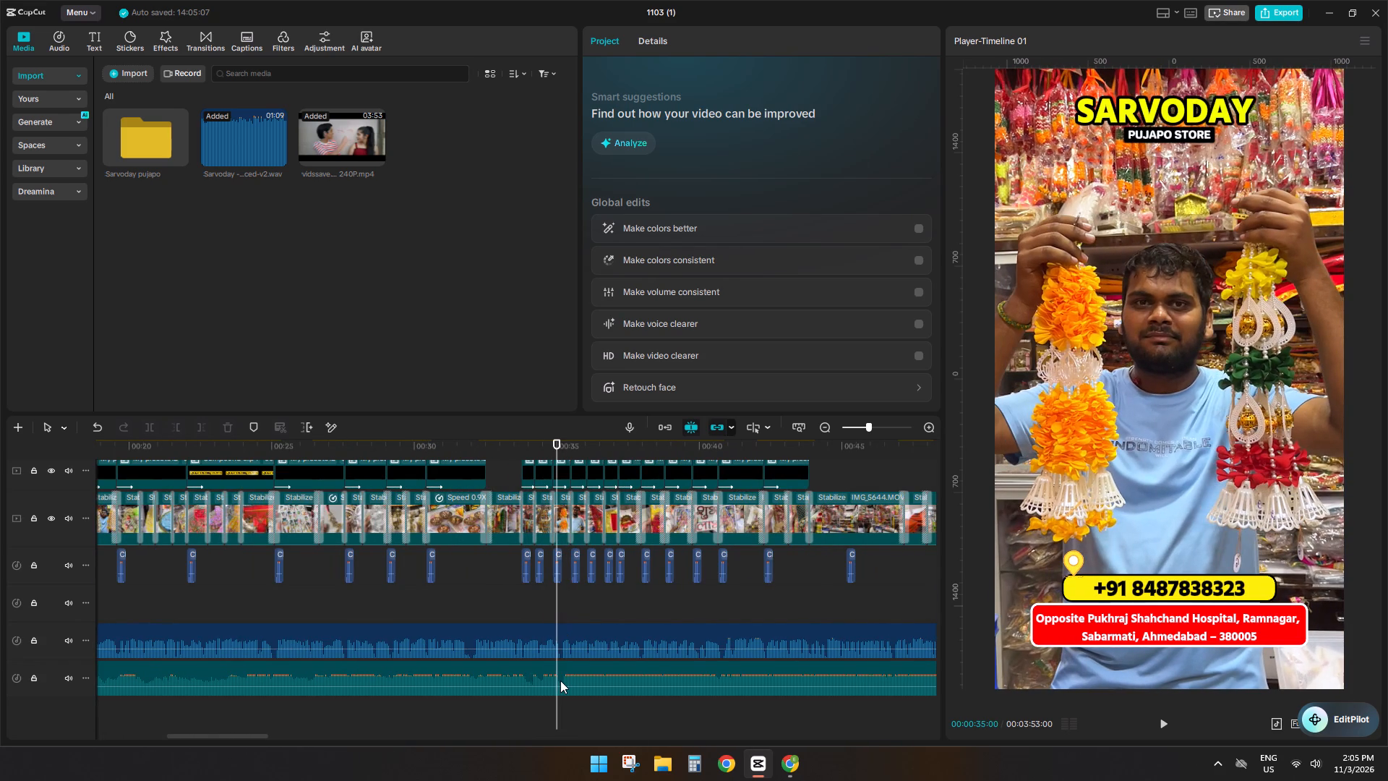
left_click(560, 680)
key("q")
scroll(567, 662, "down", 14, "ctrl")
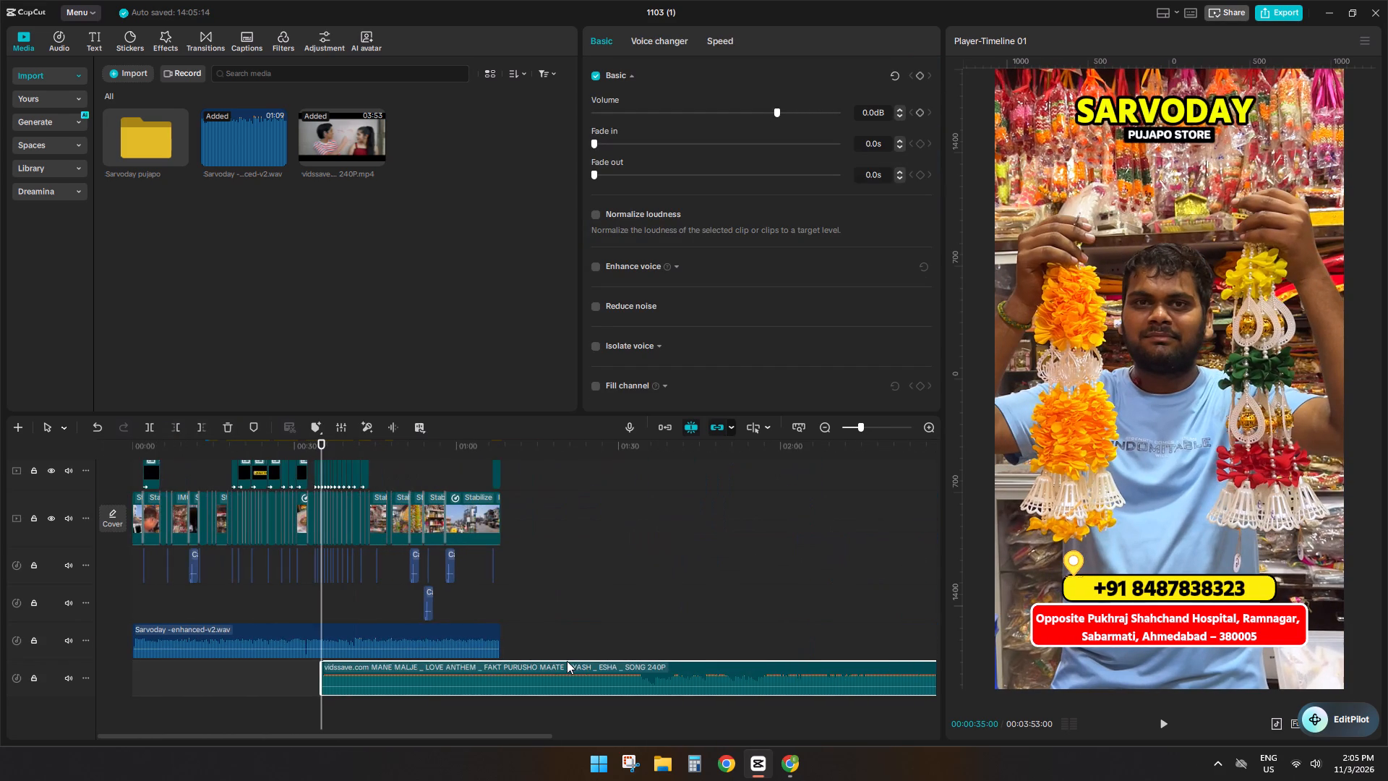
left_click_drag(565, 668, 354, 680)
Split the song where the voiceover ends, at 00:01:08:09, and delete the excess audio.
left_click(504, 611)
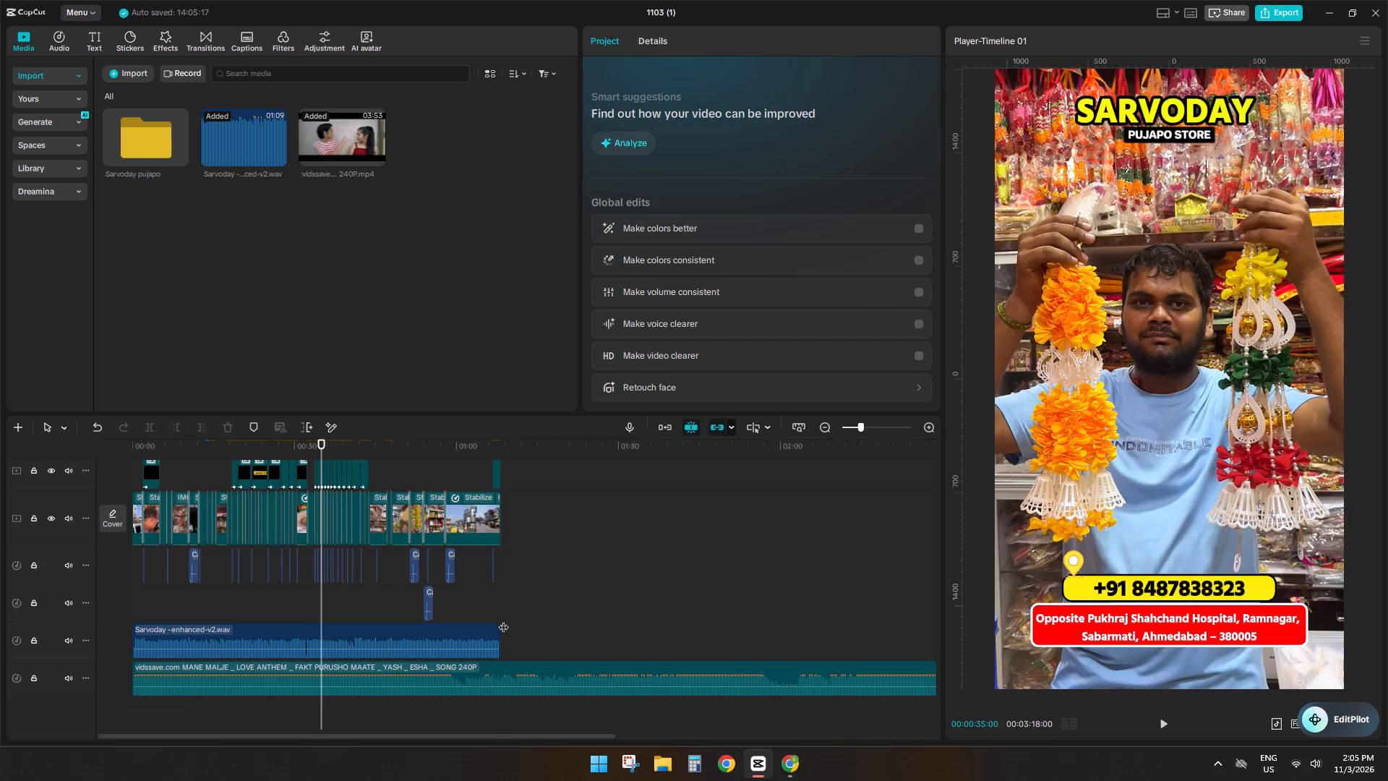
left_click(500, 669)
key("s")
key("d")
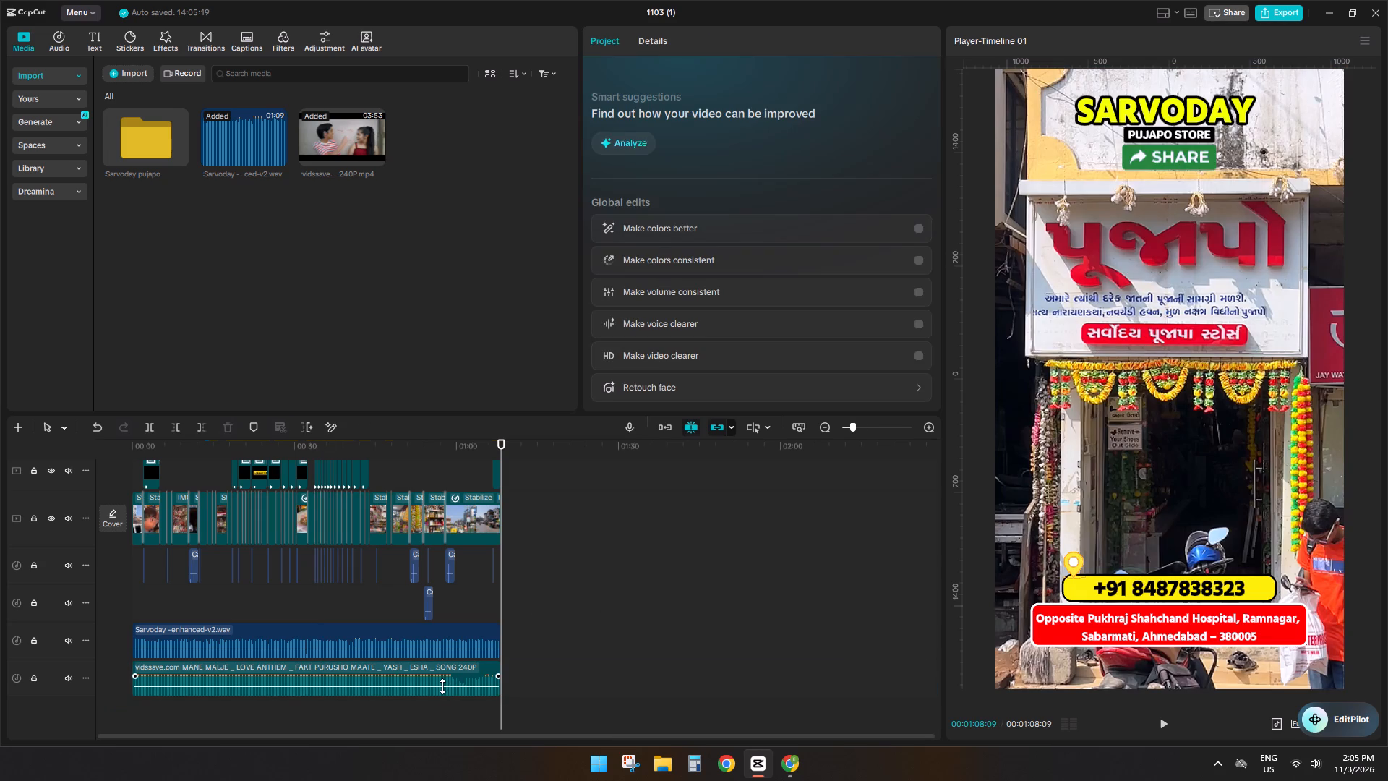
Lower the background song's volume to -23.2 dB.
left_click_drag(442, 686, 443, 690)
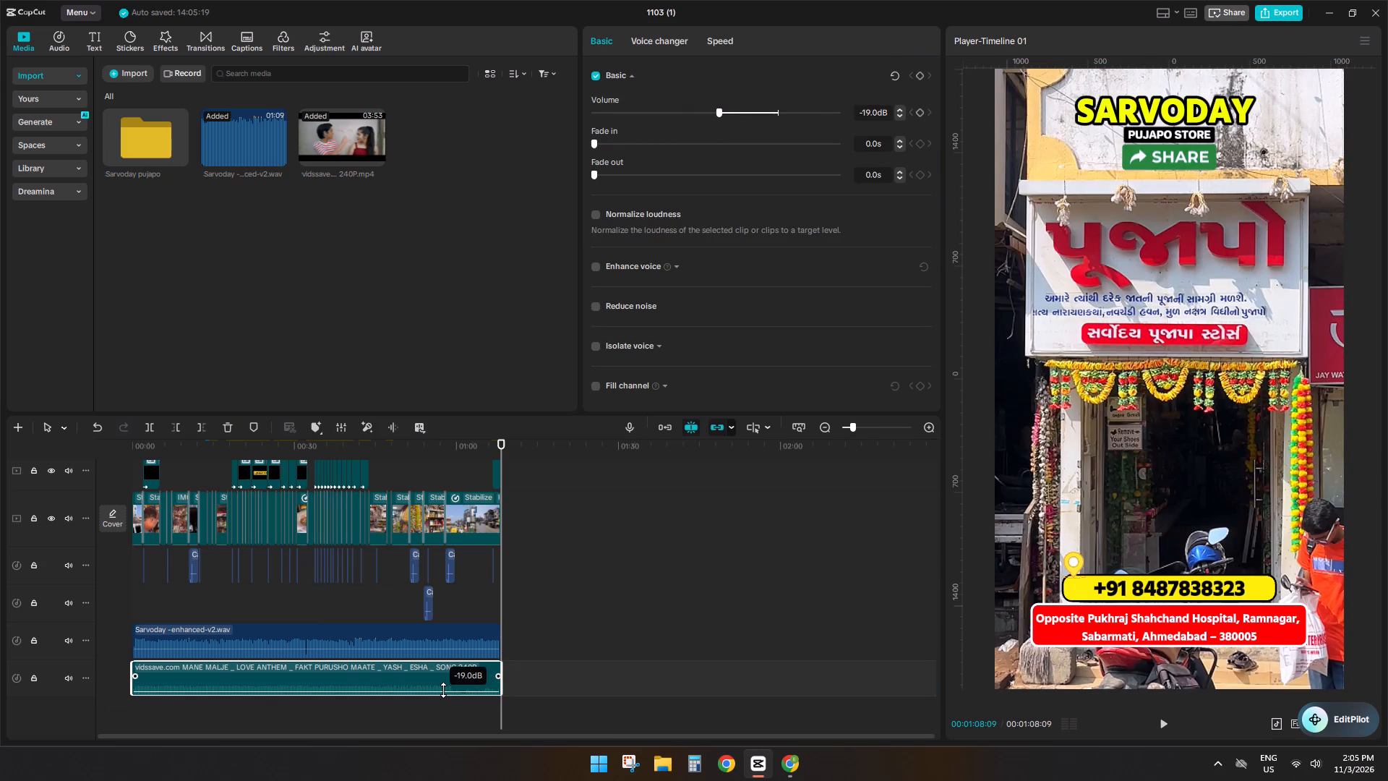
left_click_drag(443, 690, 443, 693)
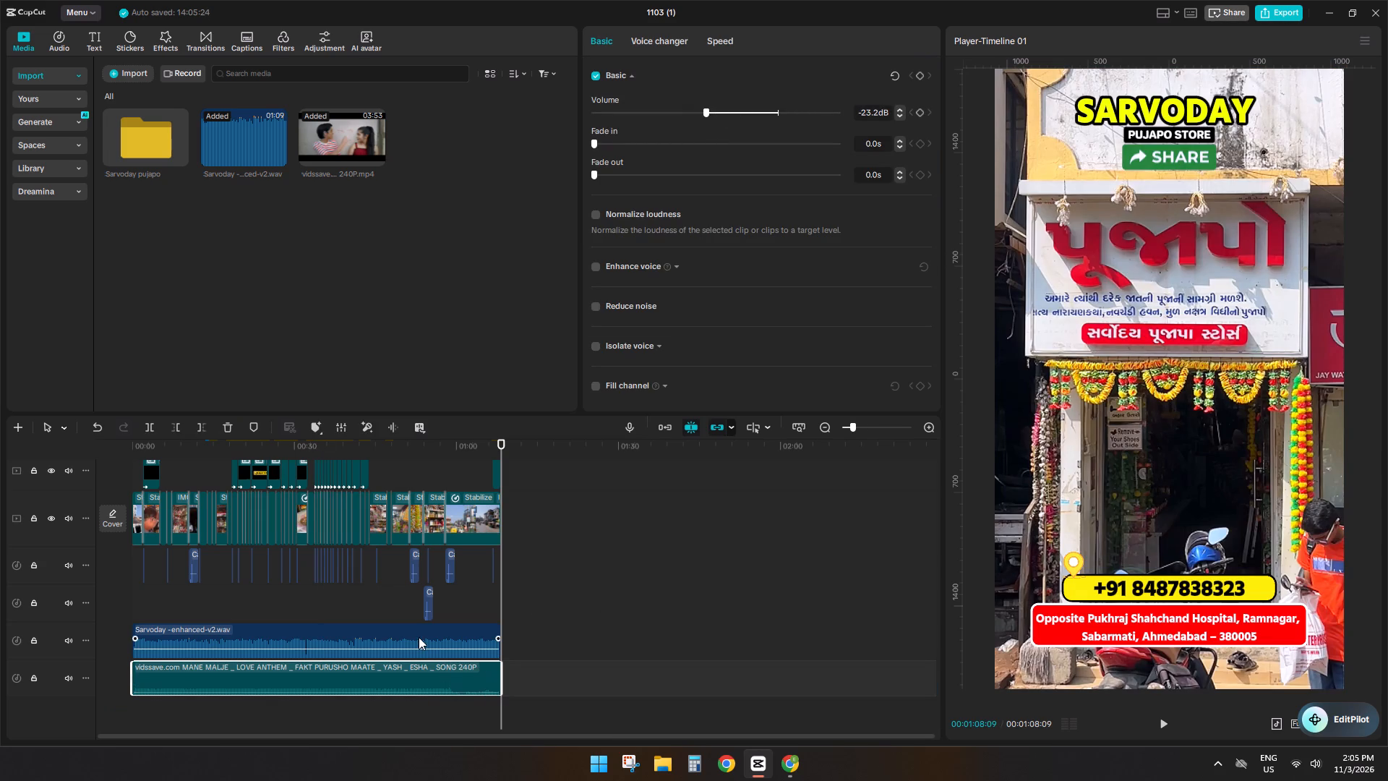
Raise the Sarvoday voiceover's volume to 4.8 dB and play the opening to check the mix.
left_click(419, 637)
left_click_drag(776, 111, 789, 114)
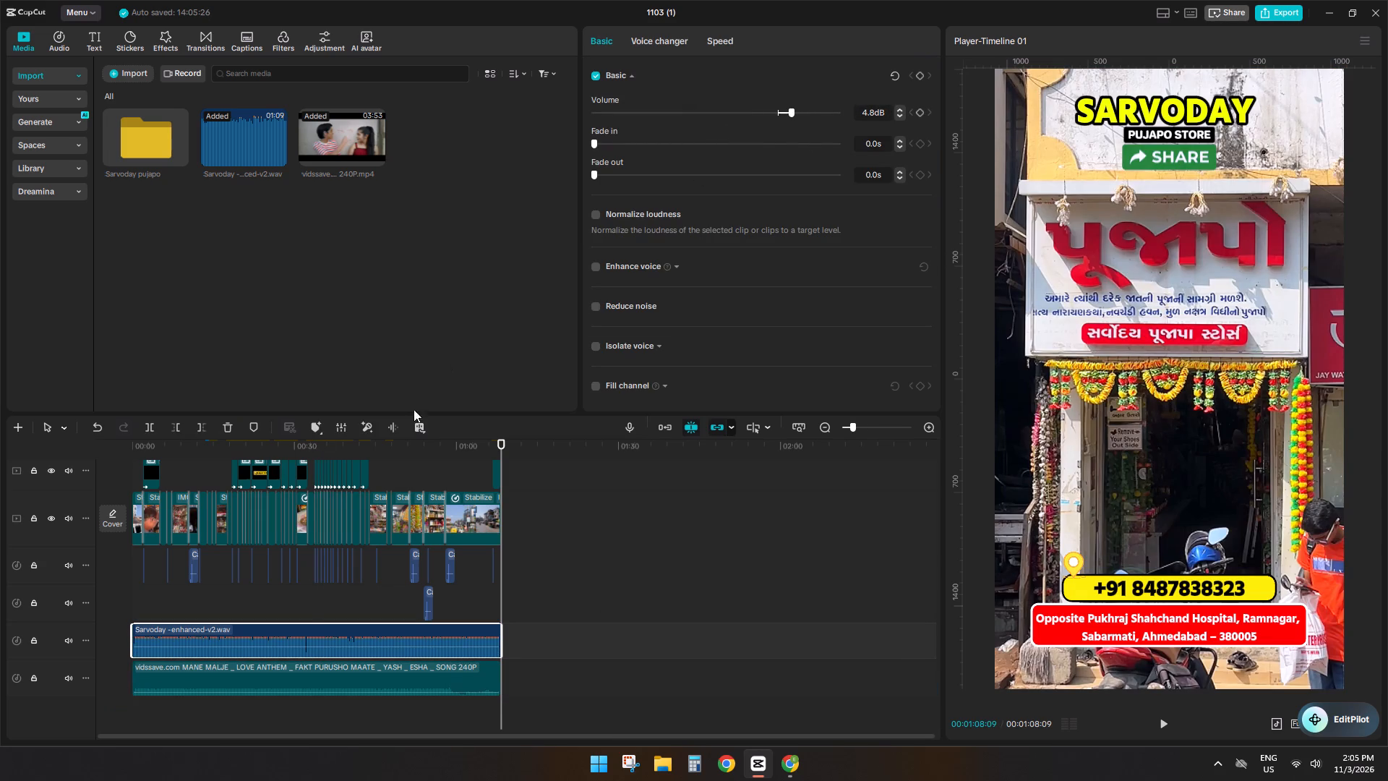
left_click(306, 604)
left_click_drag(306, 604, 0, 558)
key("space")
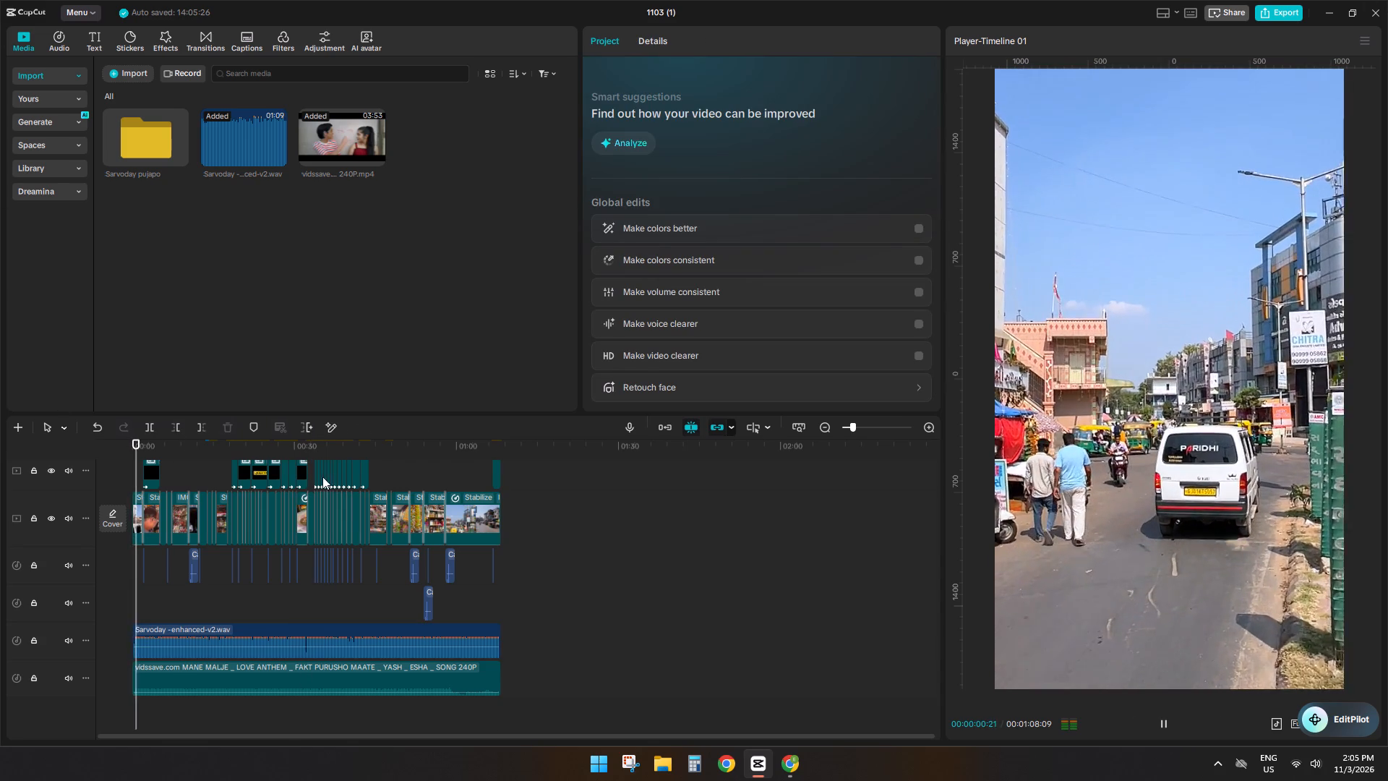
scroll(263, 555, "up", 14, "ctrl")
key("space")
Apply the Fade In entrance animation to the first video clip of the reel.
left_click(134, 524)
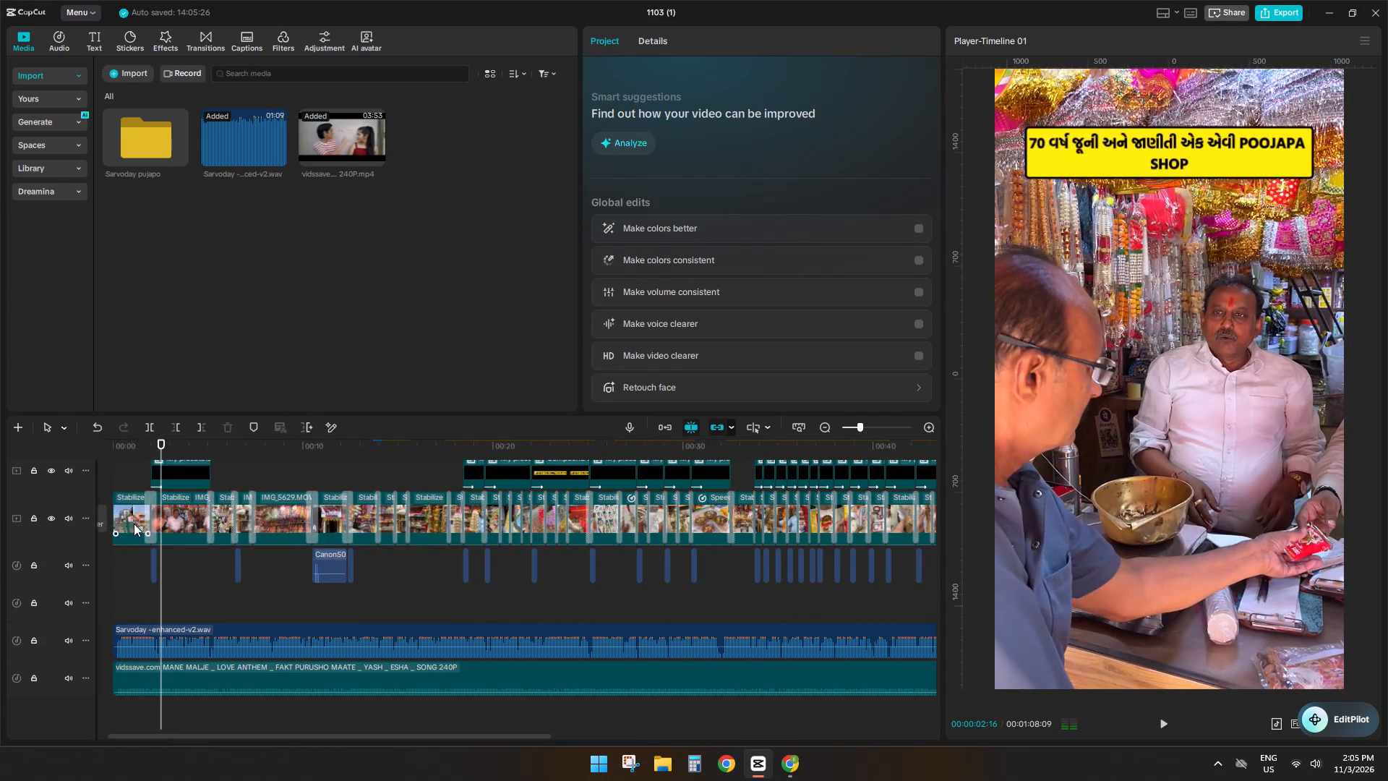
left_click(742, 30)
left_click(676, 182)
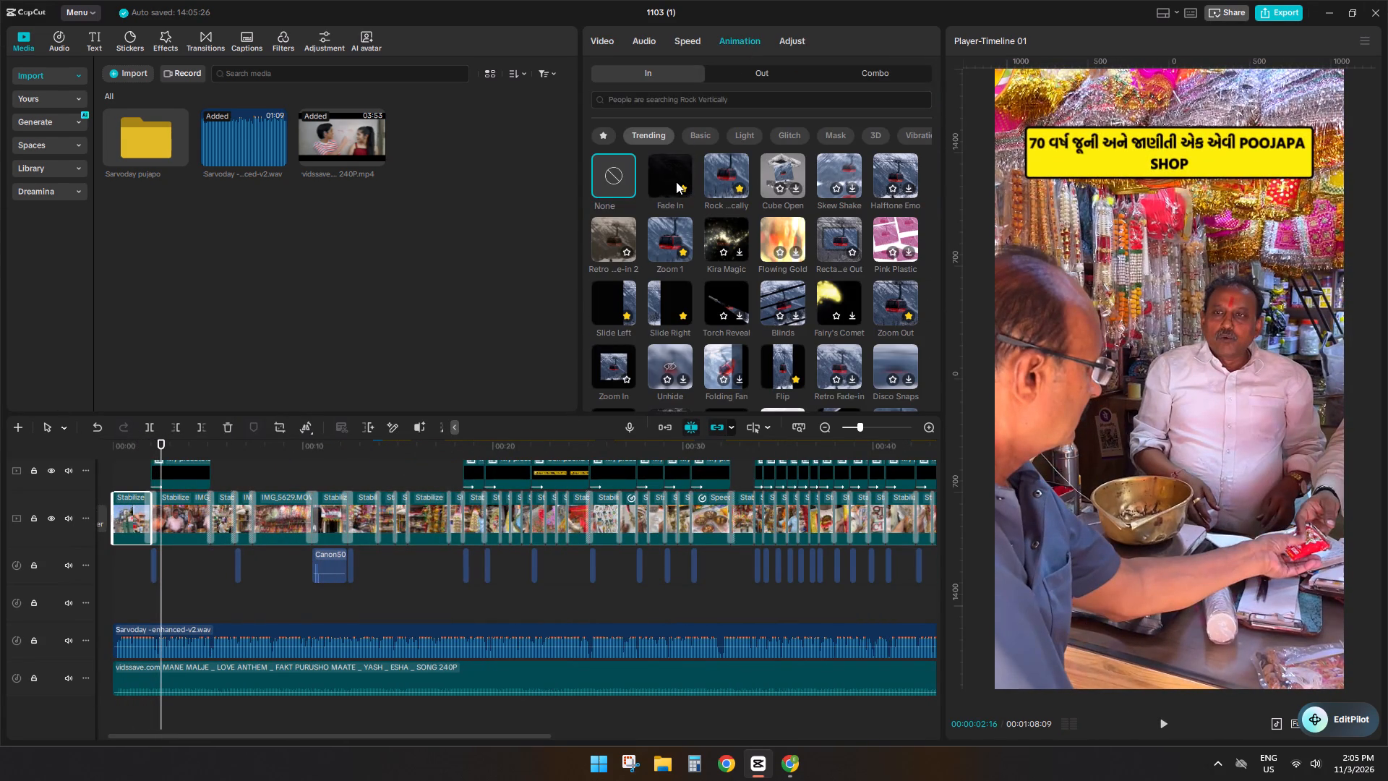
In the opening "70 વર્ષ" caption, replace POOJAPA with PUJAPA in uppercase and return to the main timeline.
scroll(132, 635, "up", 1)
scroll(132, 635, "down", 1)
scroll(132, 635, "up", 2)
left_click(187, 484)
double_click(184, 499)
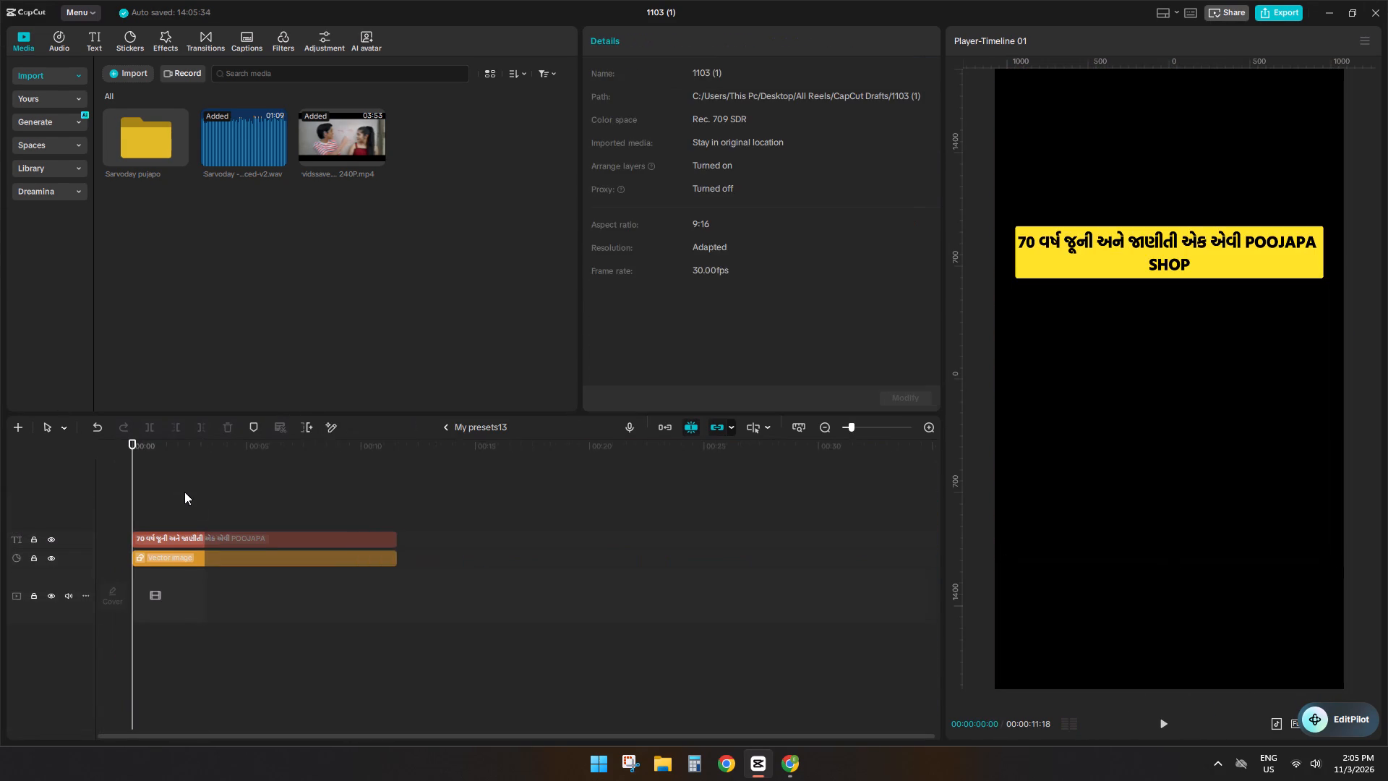
left_click(188, 540)
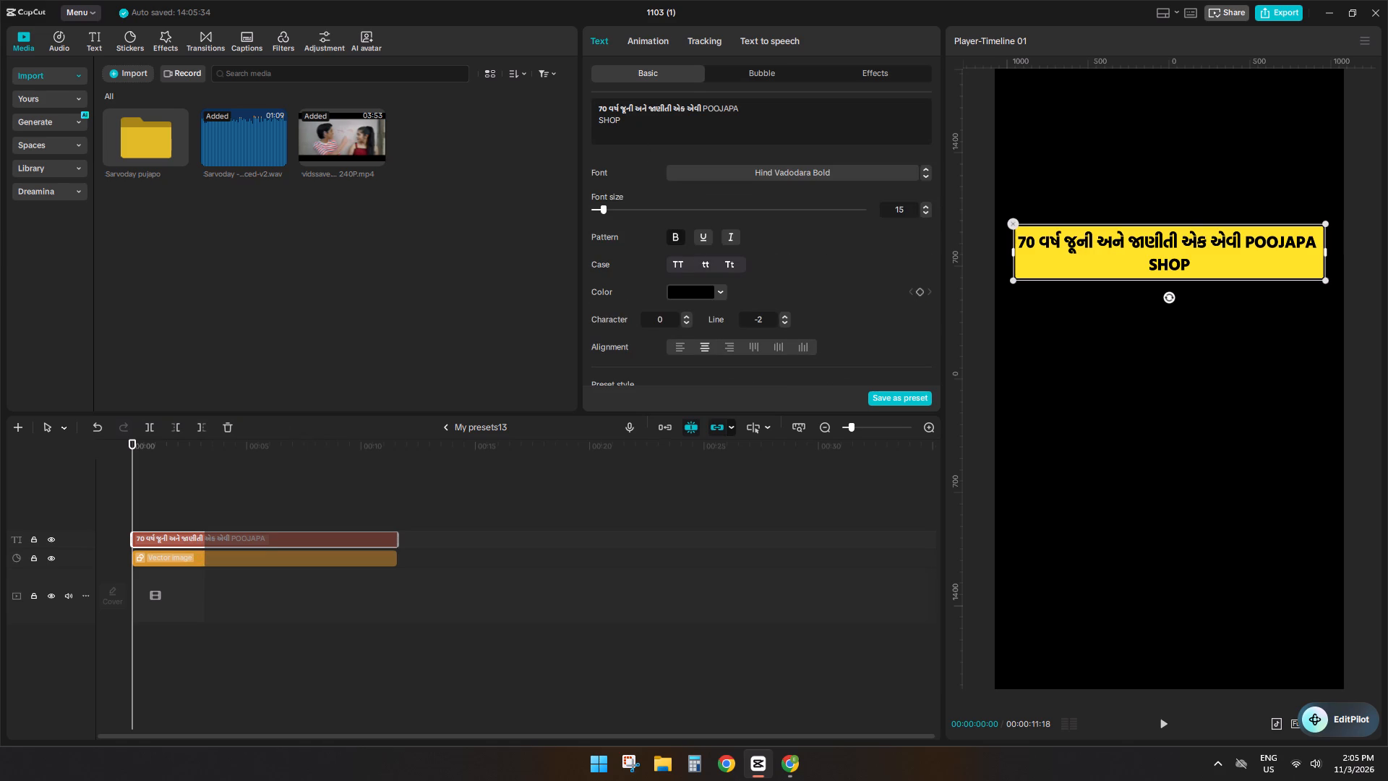
left_click(742, 110)
left_click(703, 110)
left_click_drag(703, 110, 738, 106)
key("super+v")
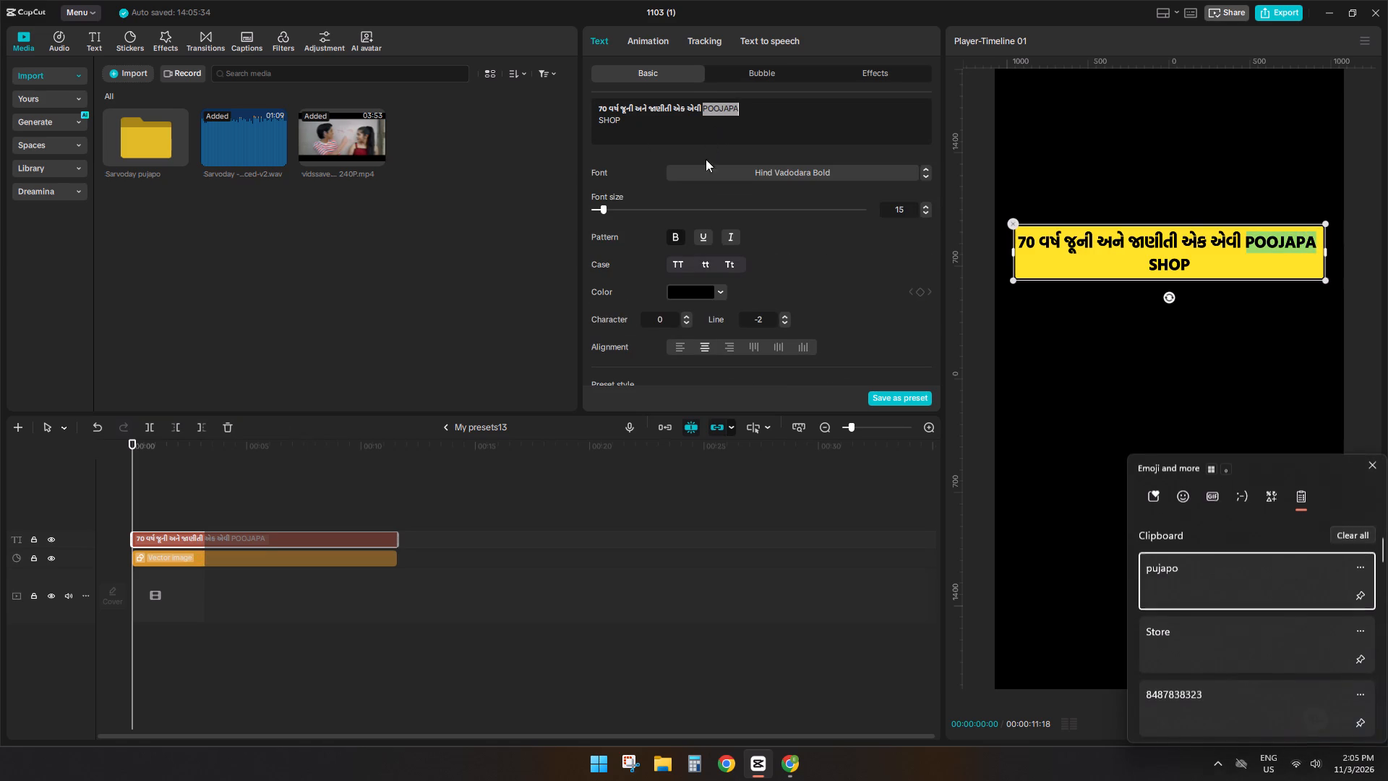
left_click(1181, 582)
key("ctrl+v")
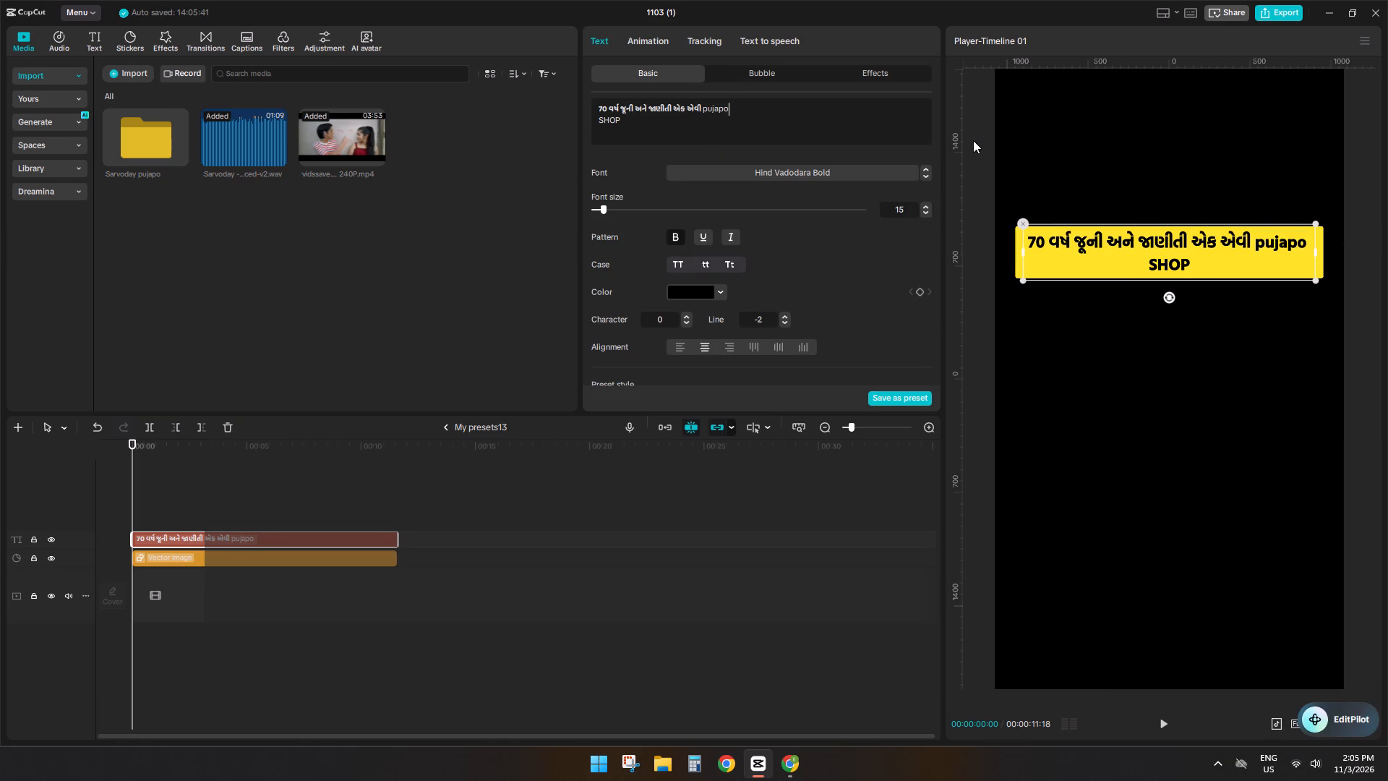
key("BackSpace")
key("a")
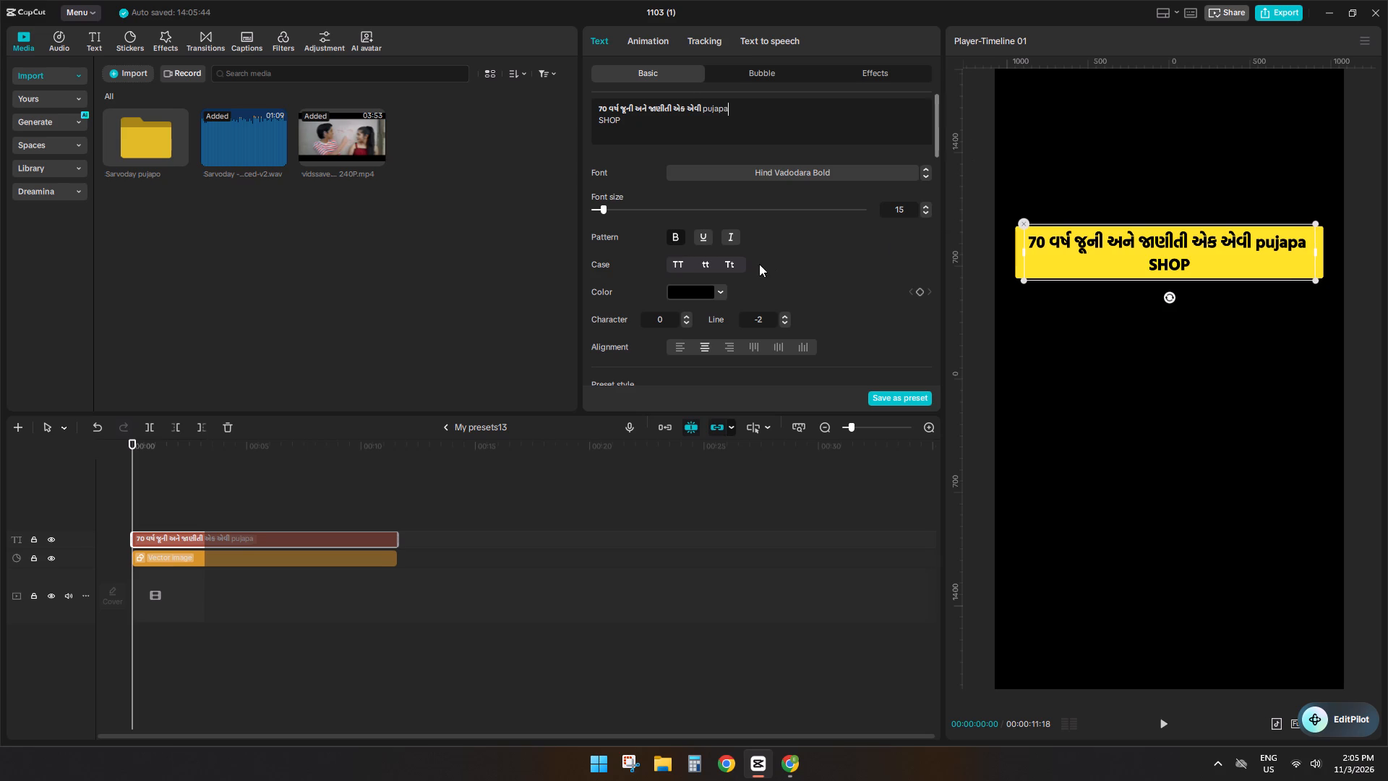
left_click(677, 266)
left_click(445, 429)
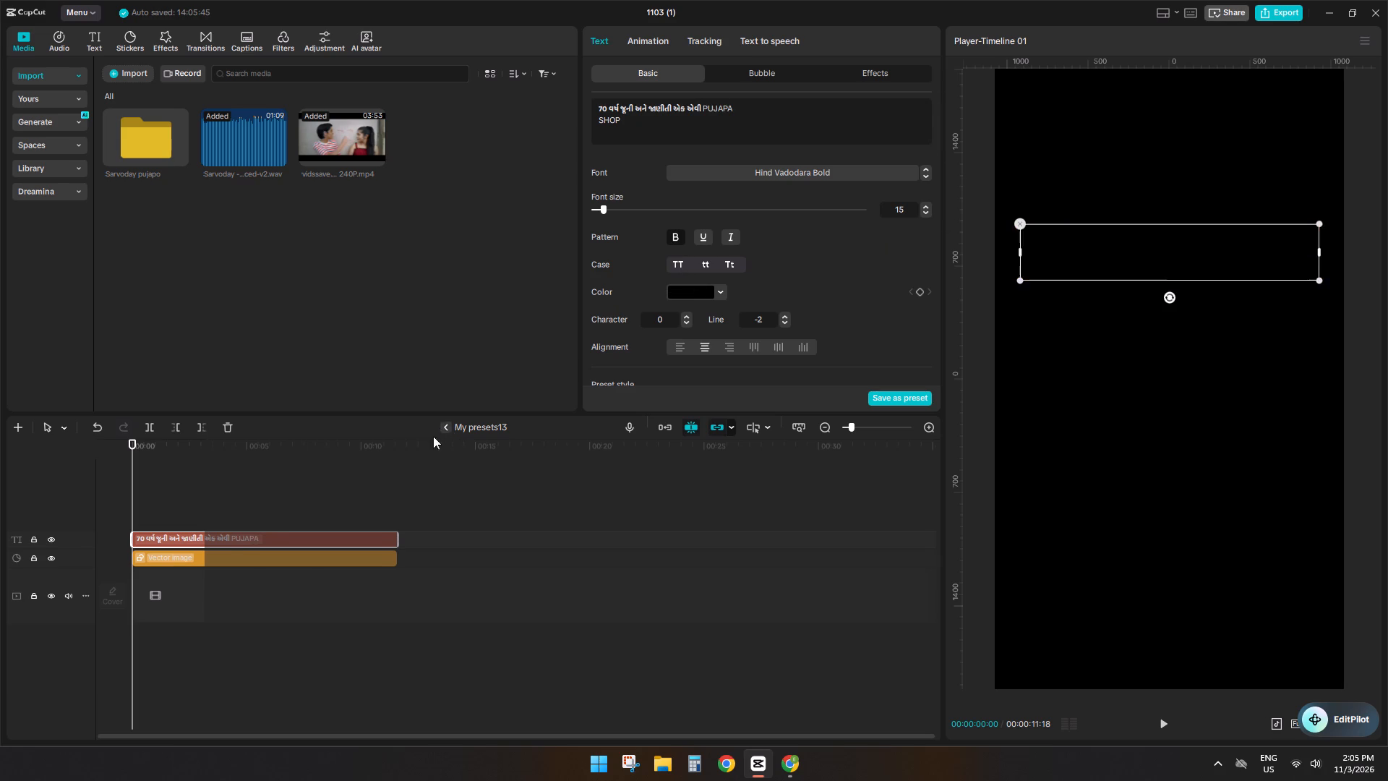
In the compound title above "Items", replace POOJAPA with PUJAPO in uppercase and return to the main timeline.
scroll(350, 560, "up", 11)
scroll(281, 567, "up", 5, "ctrl")
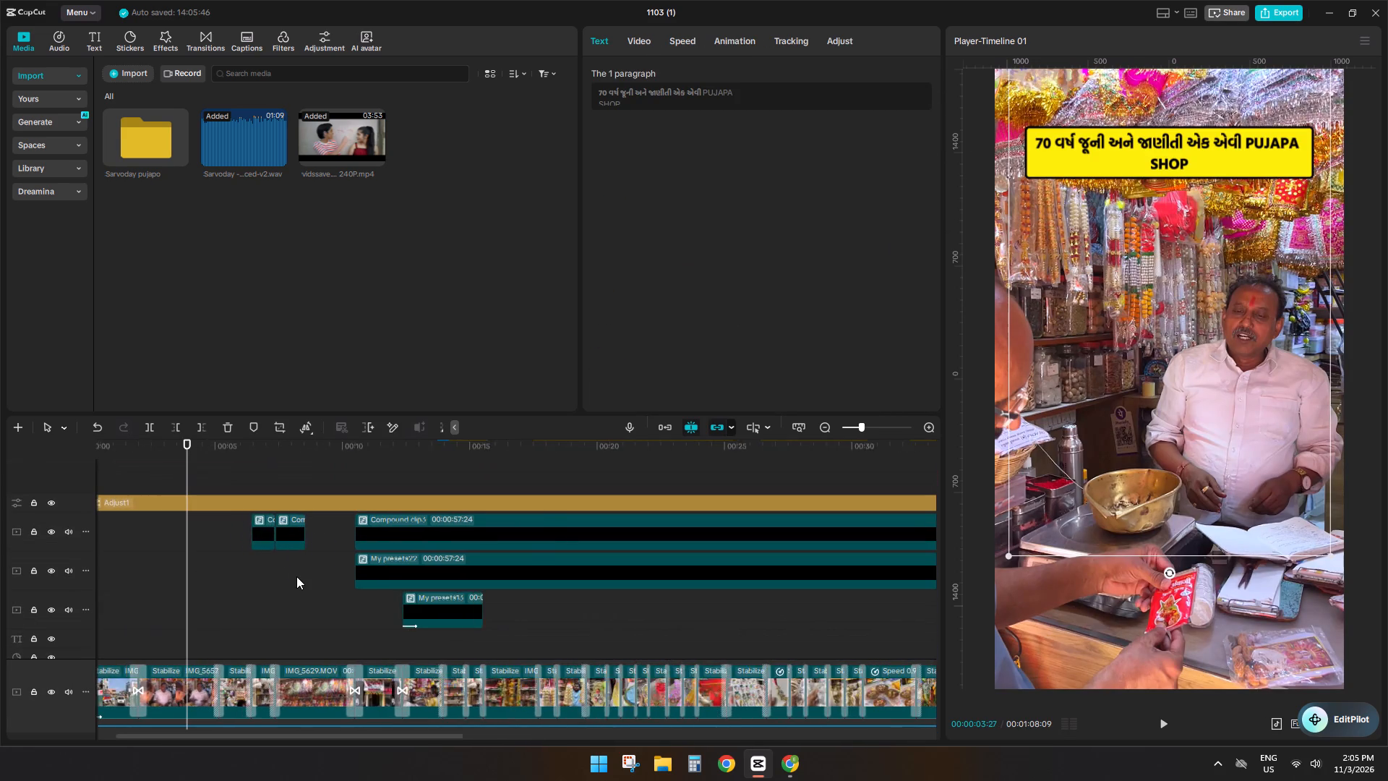
scroll(297, 576, "up", 6, "ctrl")
left_click(295, 566, "ctrl")
left_click(299, 554)
double_click(300, 542)
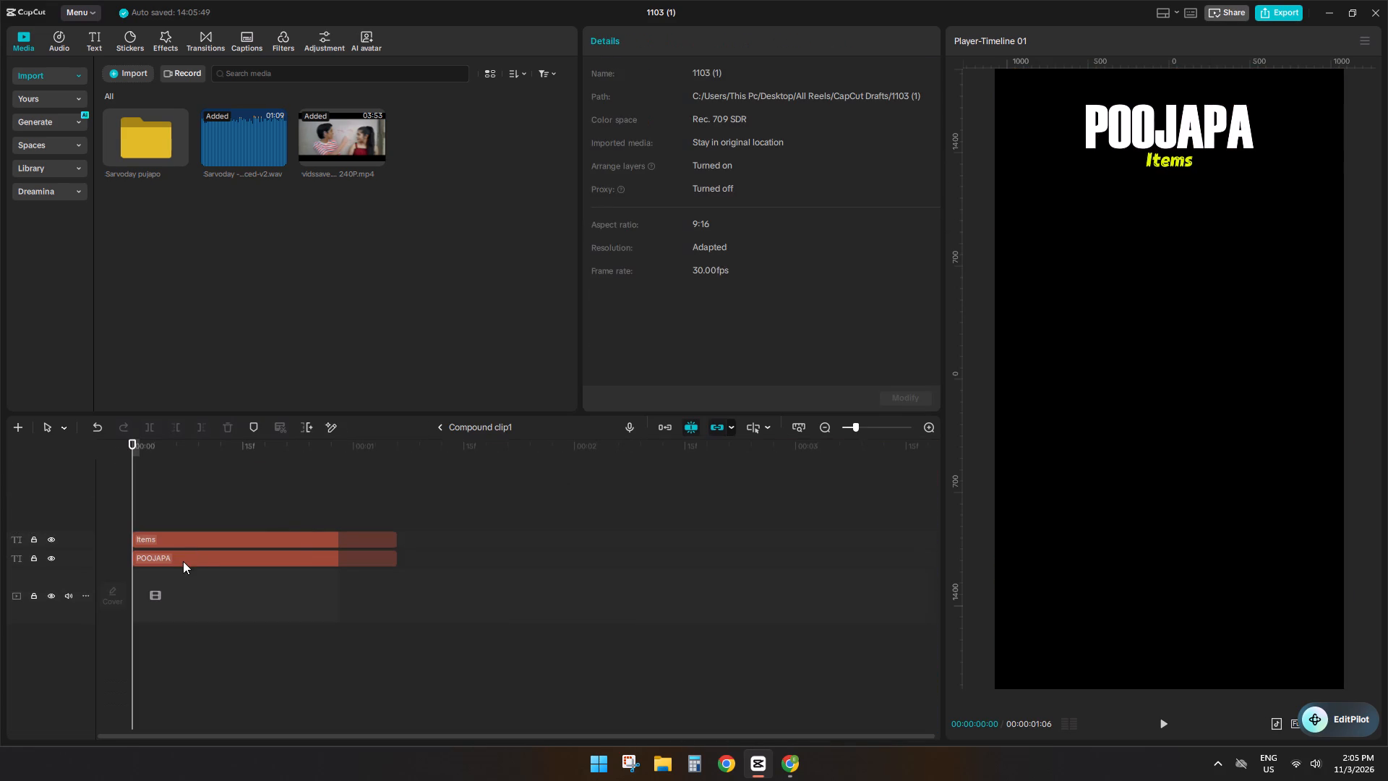
left_click(174, 553)
left_click_drag(650, 106, 584, 96)
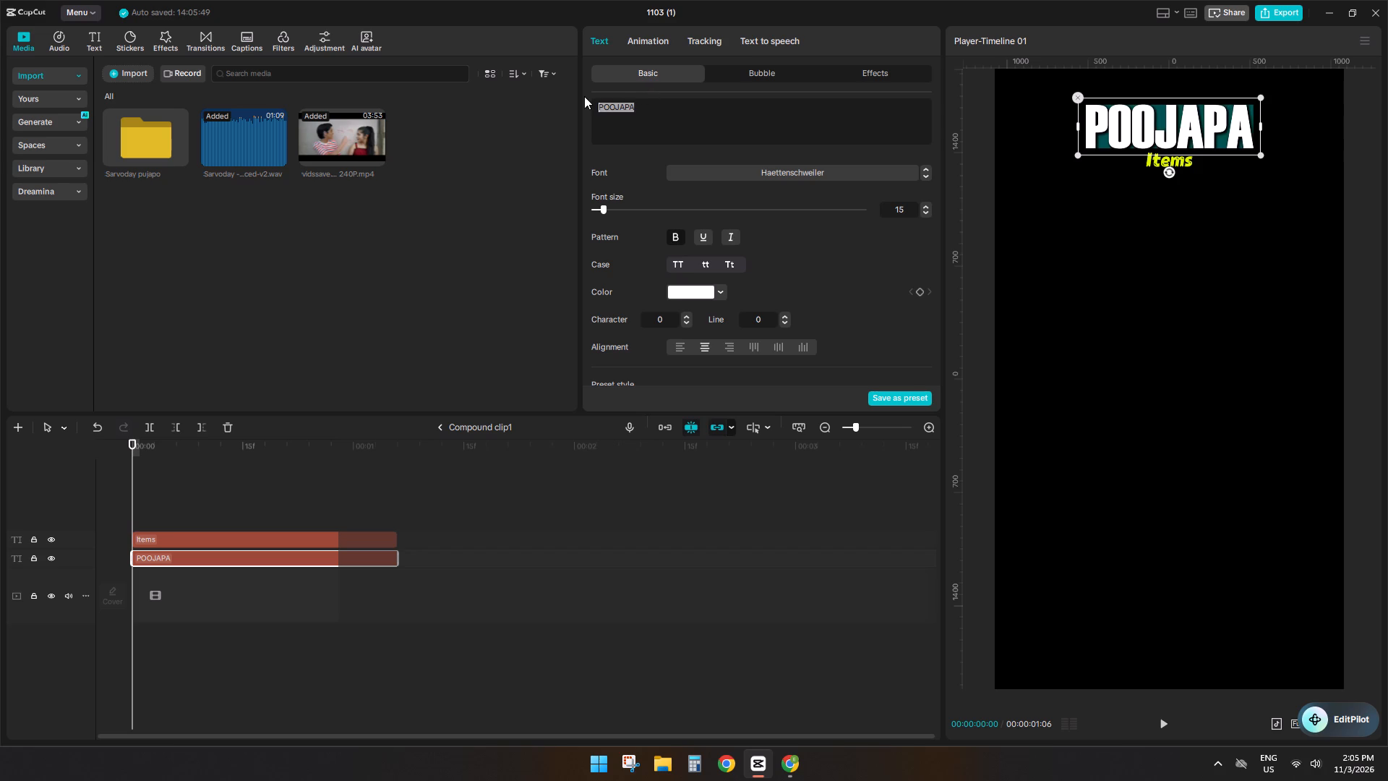
key("super+v")
left_click(1192, 592)
key("ctrl+v")
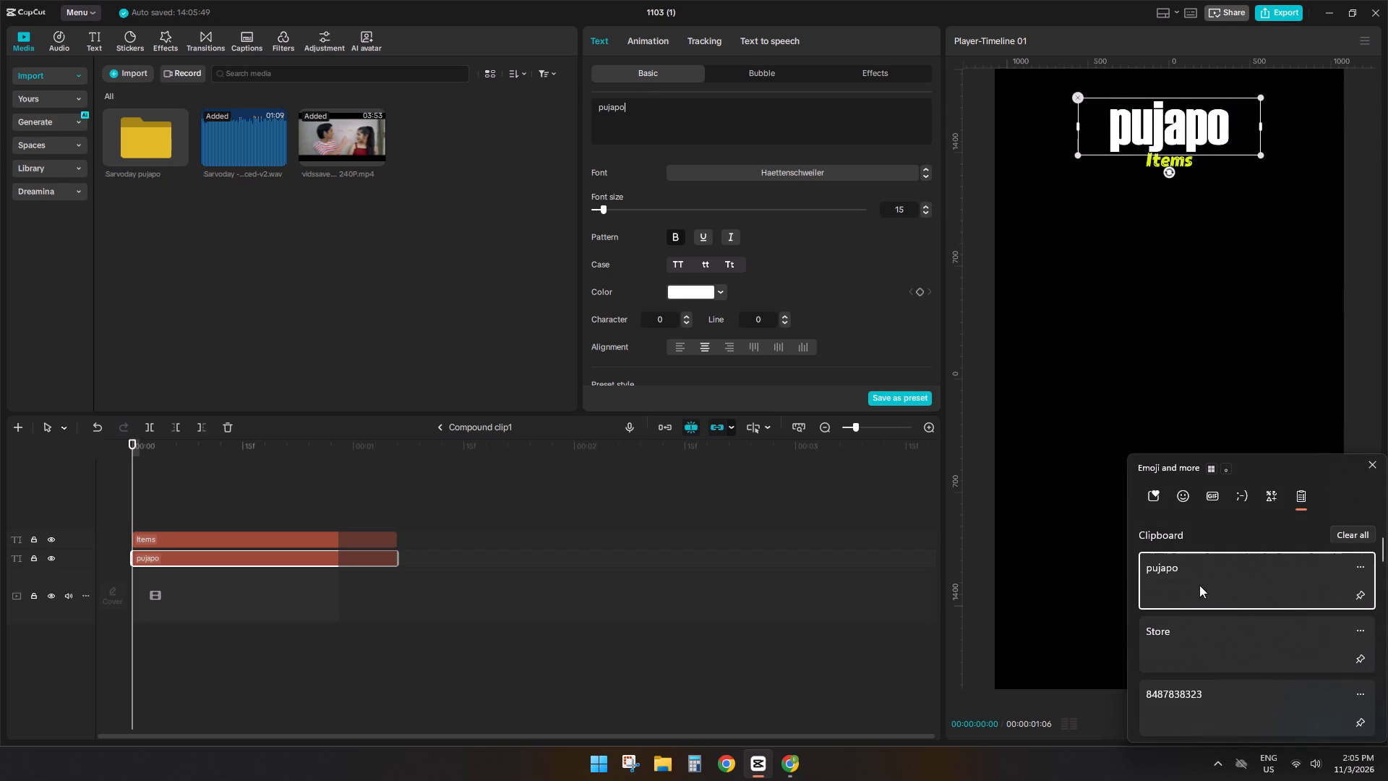
left_click(682, 267)
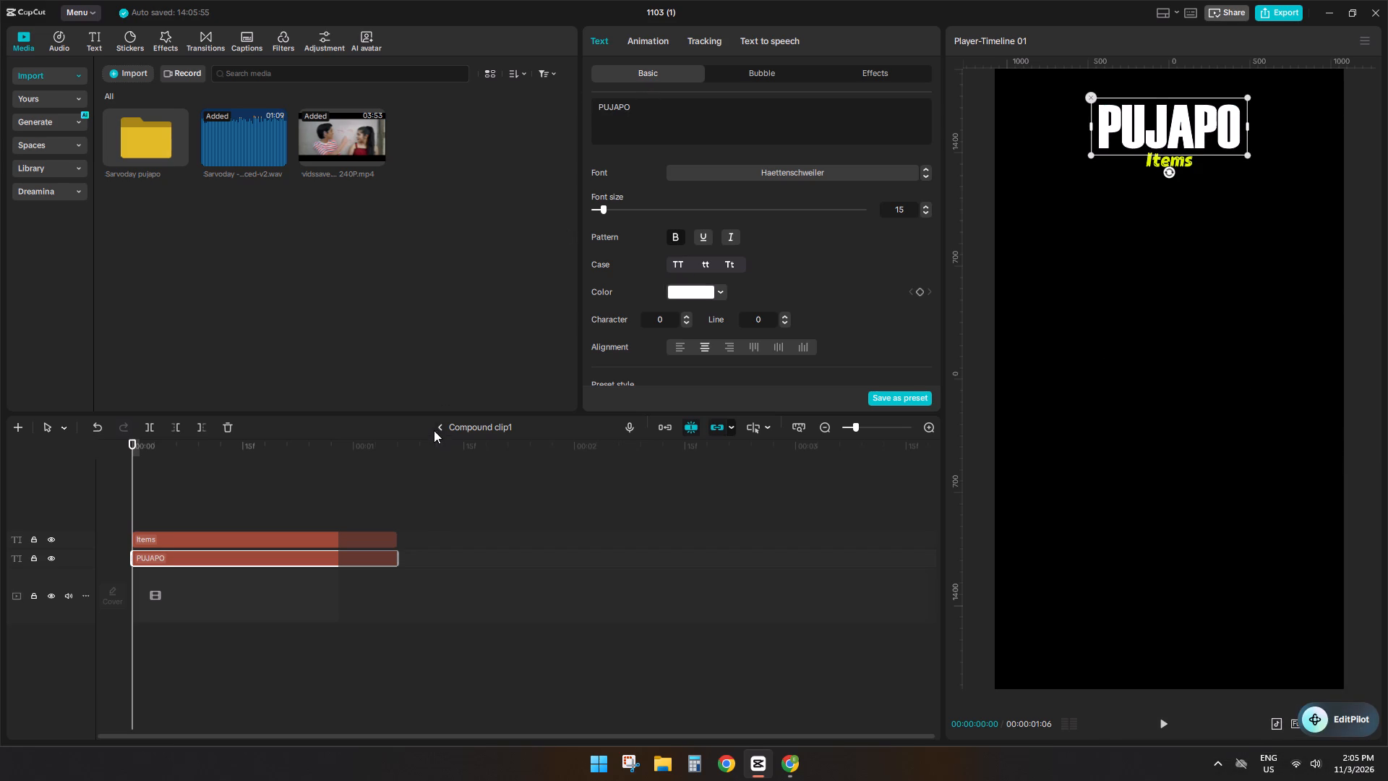
left_click(434, 430)
left_click(430, 433)
left_click(443, 430)
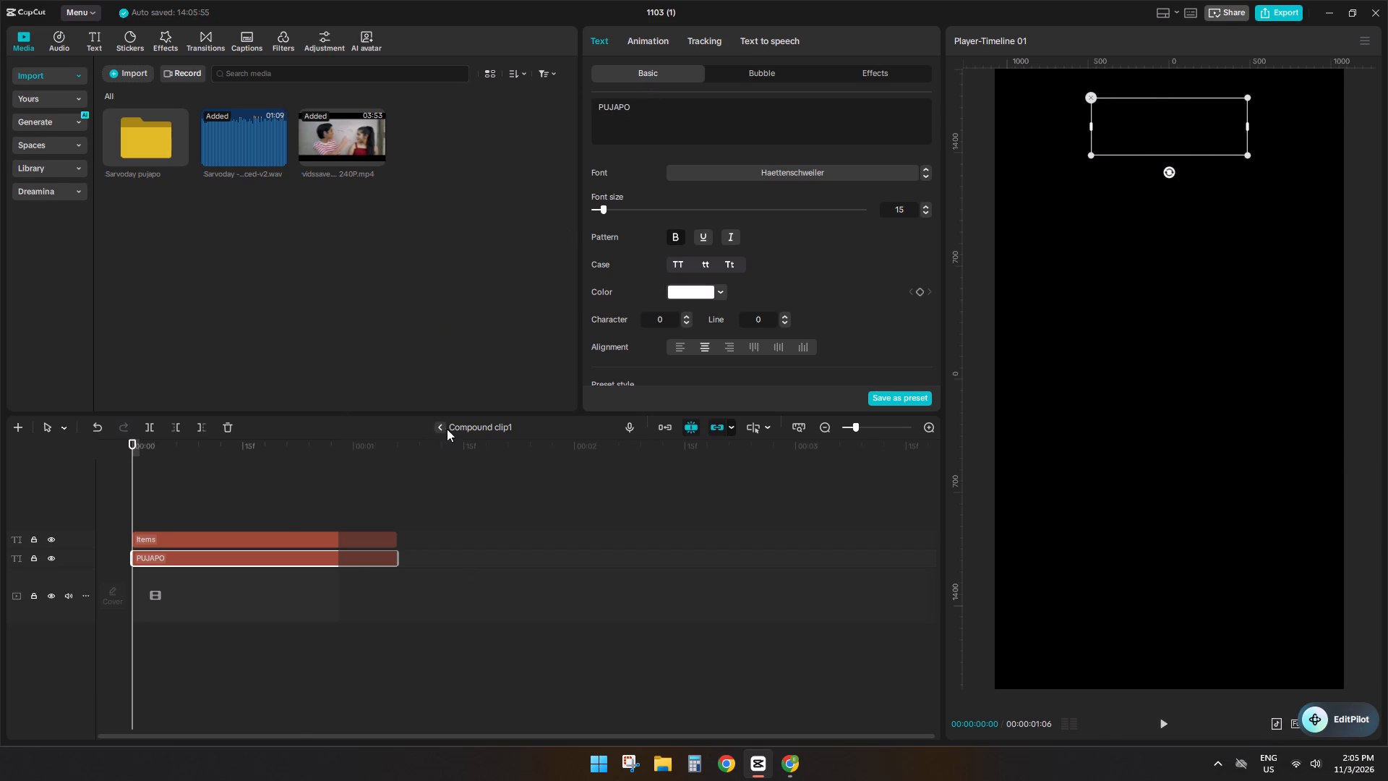
Play on from the decorative items title to the Diwali and New Year caption and open its text for editing.
left_click(335, 588)
key("space")
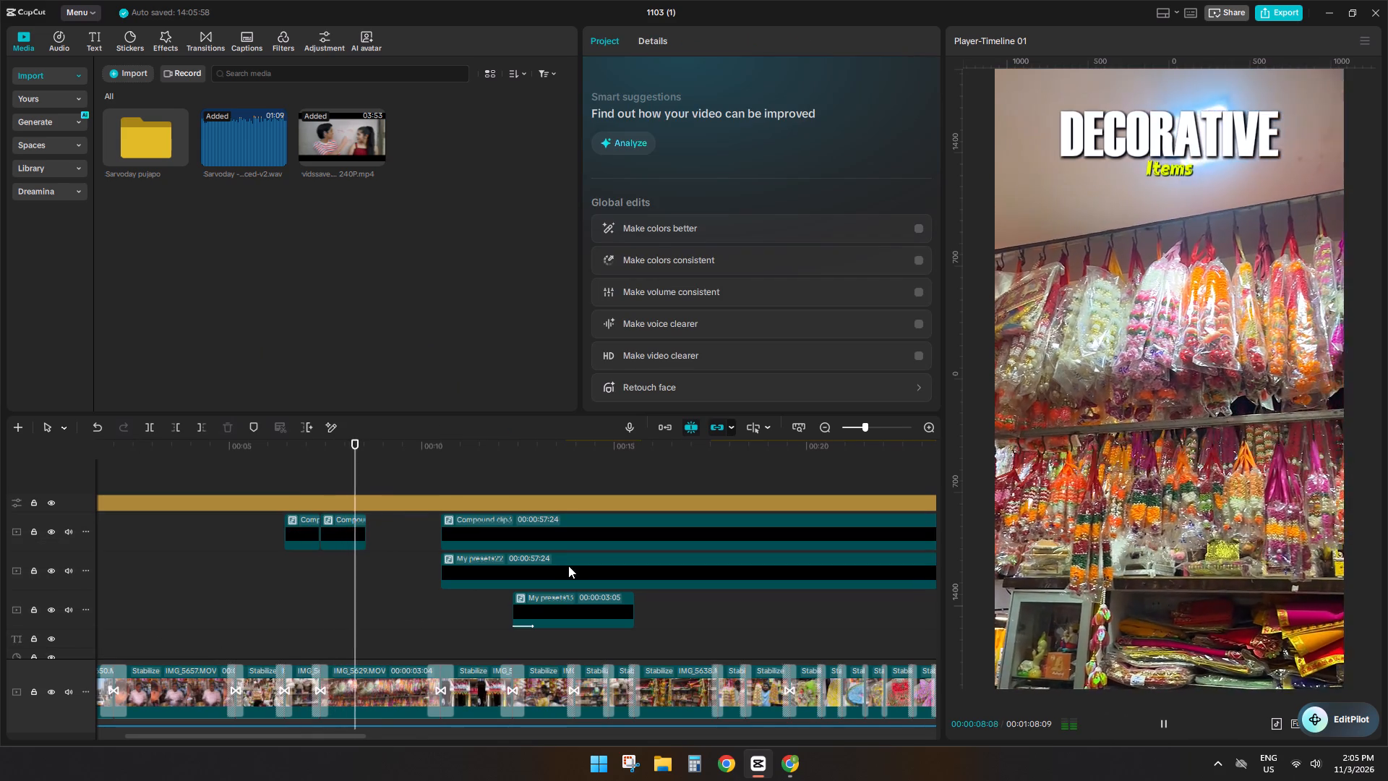
scroll(485, 567, "down", 8, "ctrl")
scroll(414, 599, "down", 8)
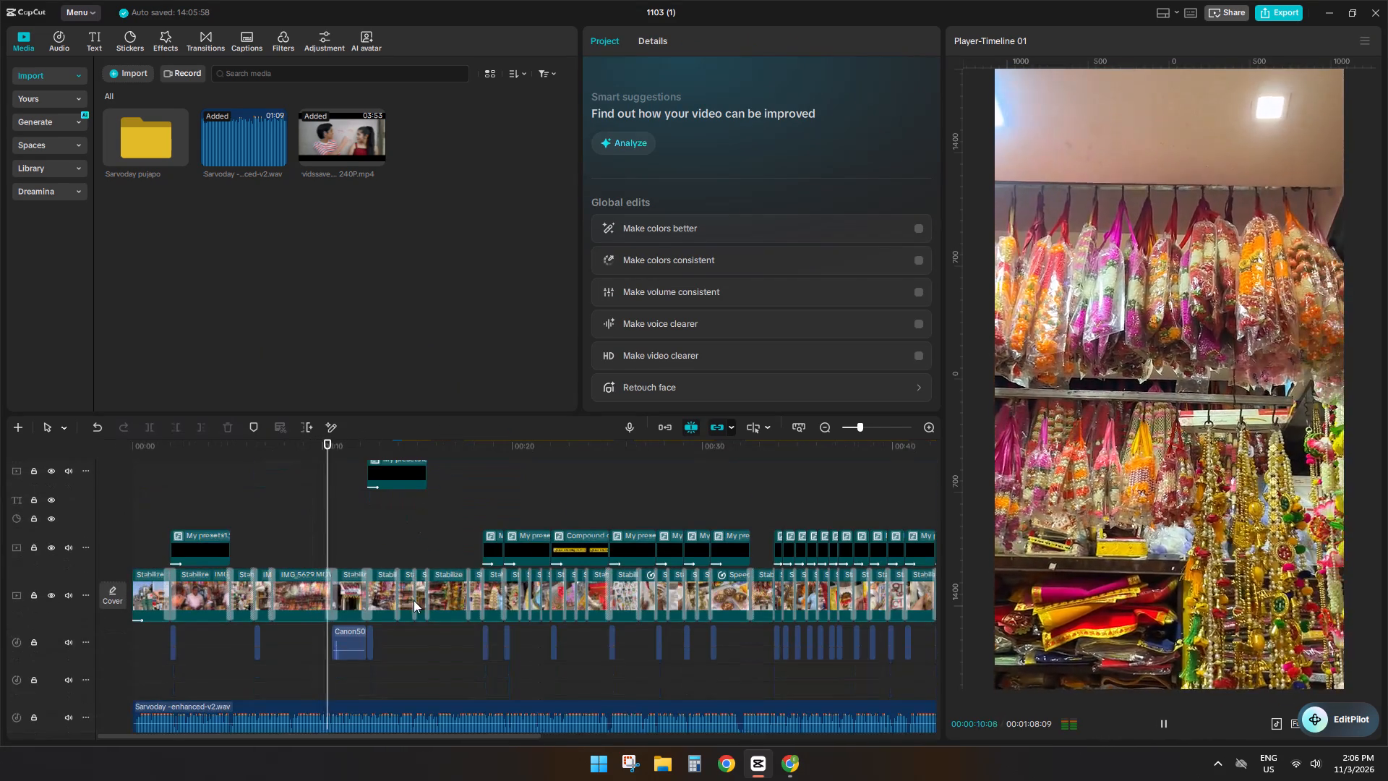
scroll(425, 593, "up", 10, "ctrl")
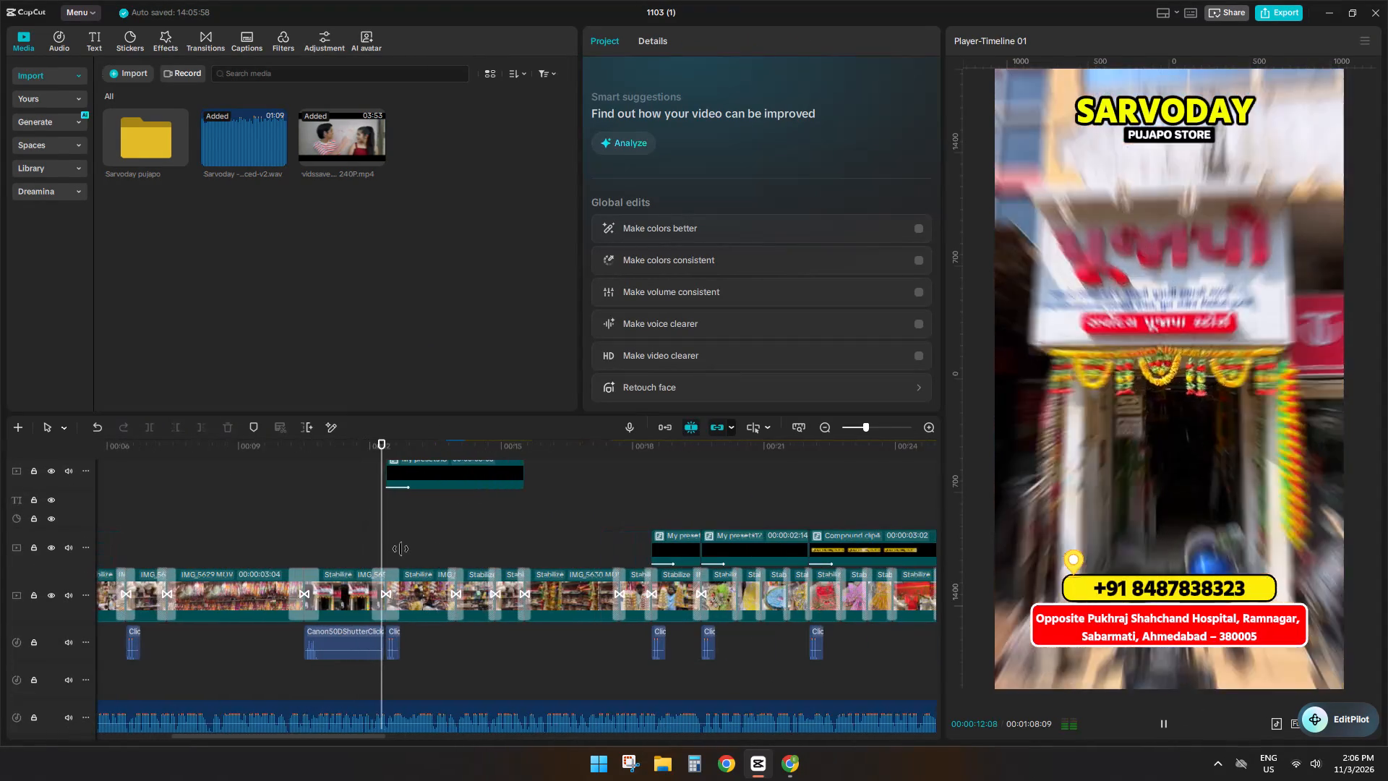
key("space")
double_click(451, 486)
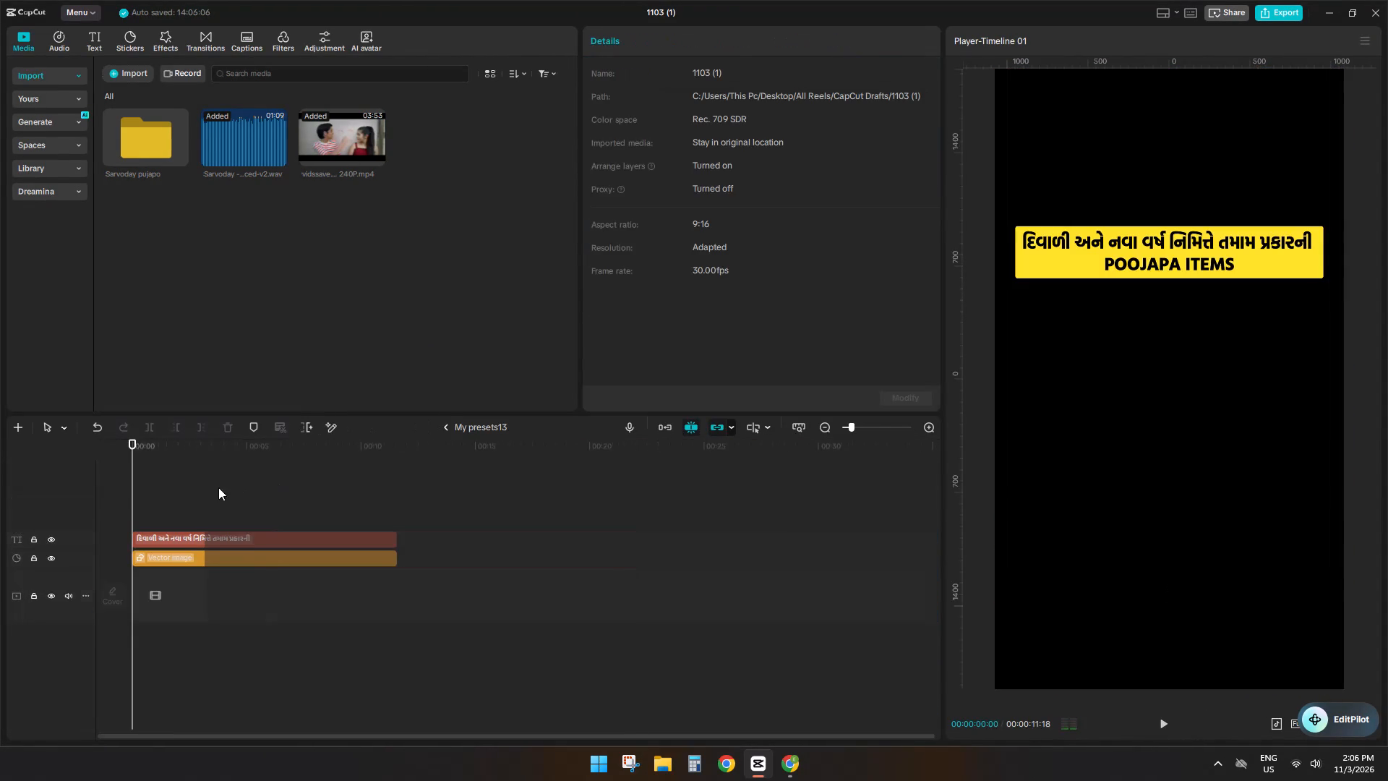
left_click(179, 549)
left_click(181, 541)
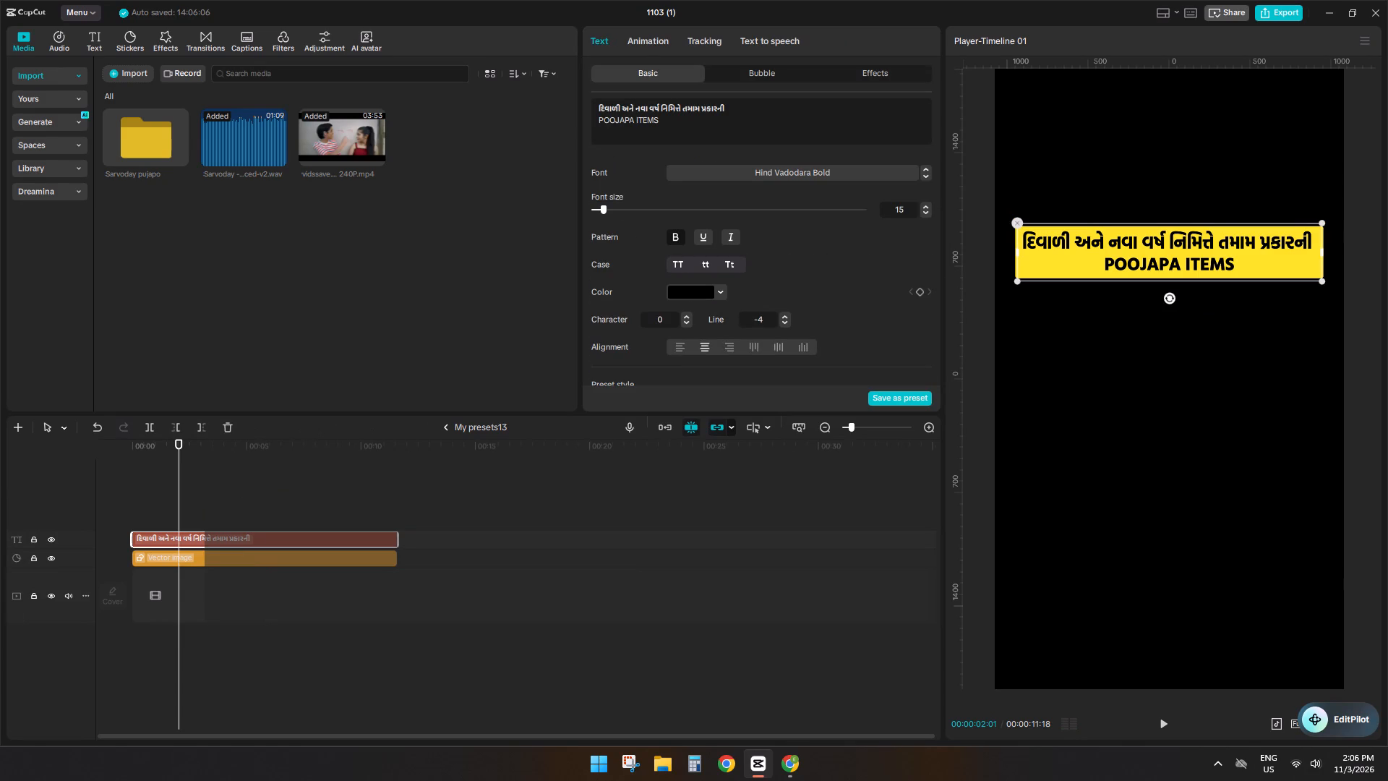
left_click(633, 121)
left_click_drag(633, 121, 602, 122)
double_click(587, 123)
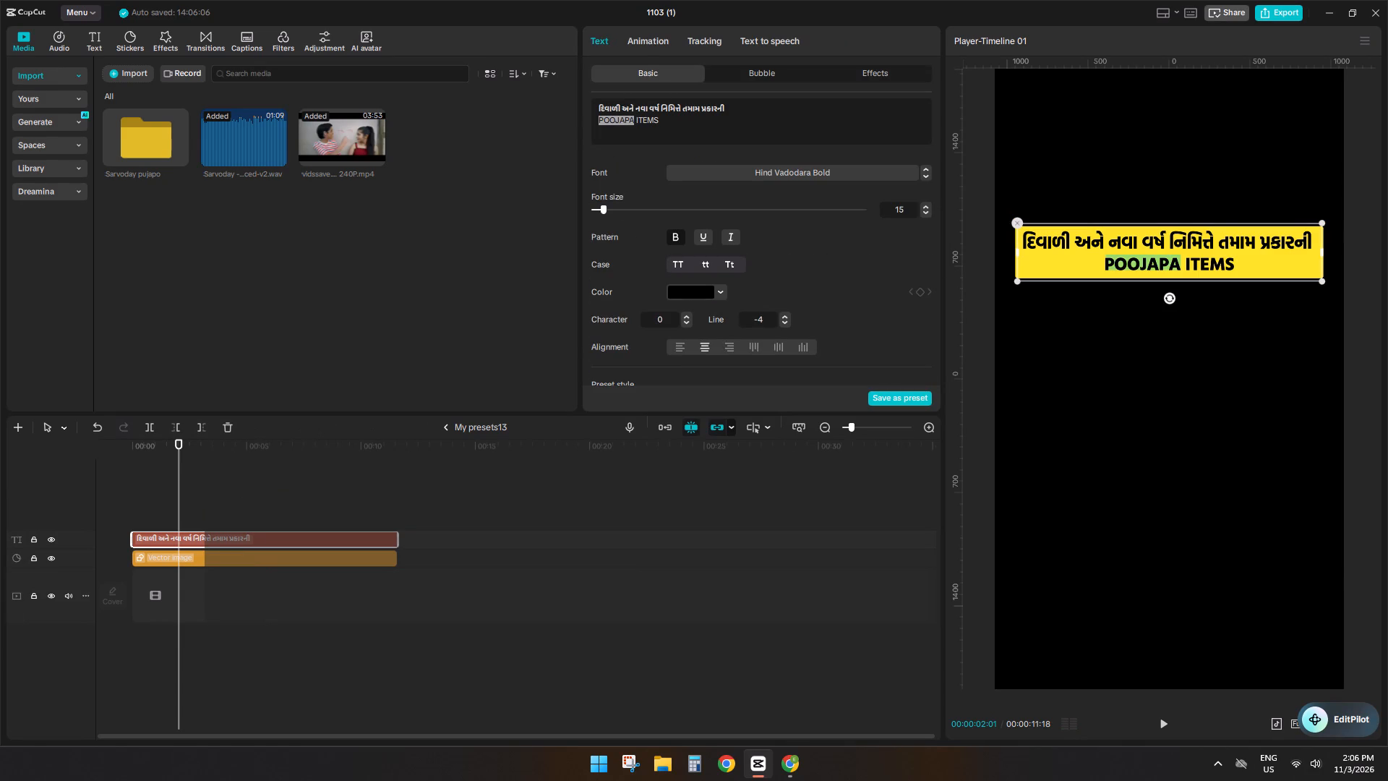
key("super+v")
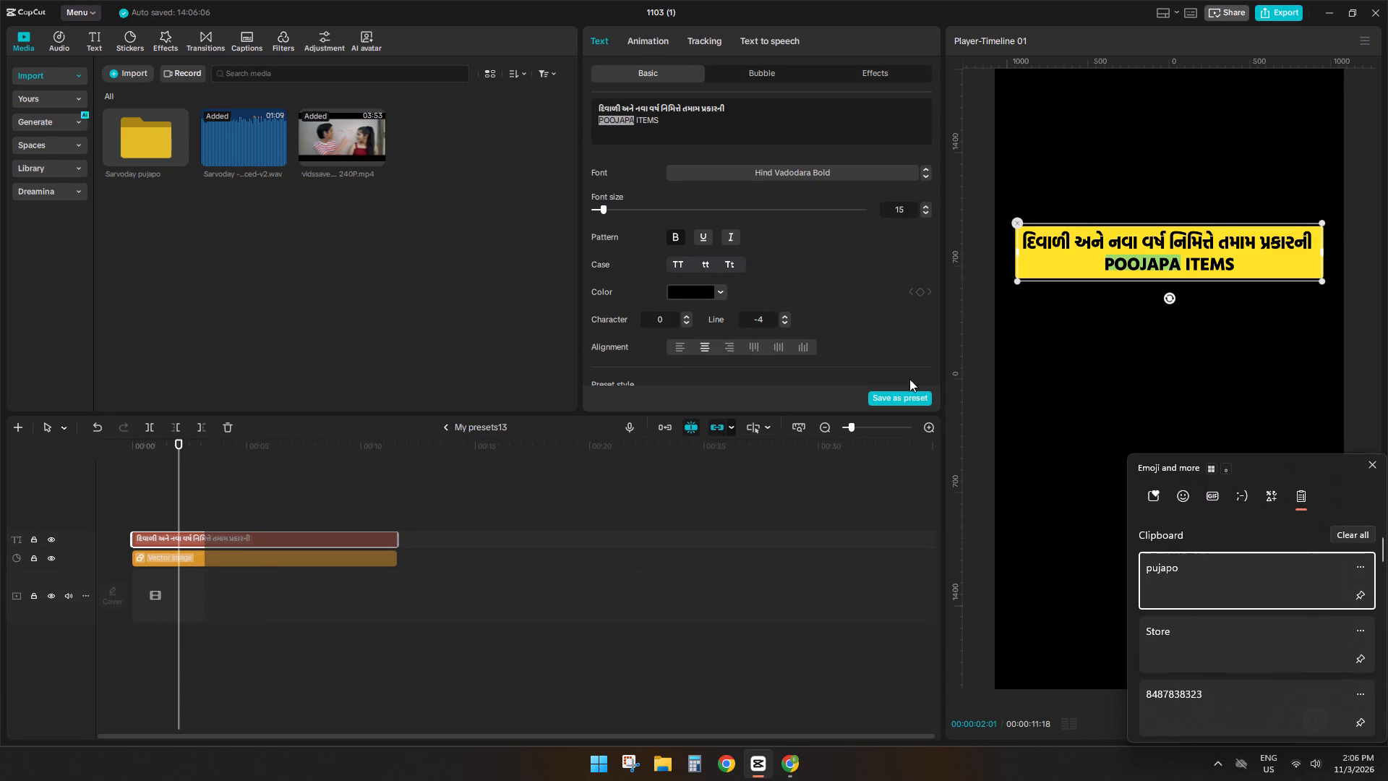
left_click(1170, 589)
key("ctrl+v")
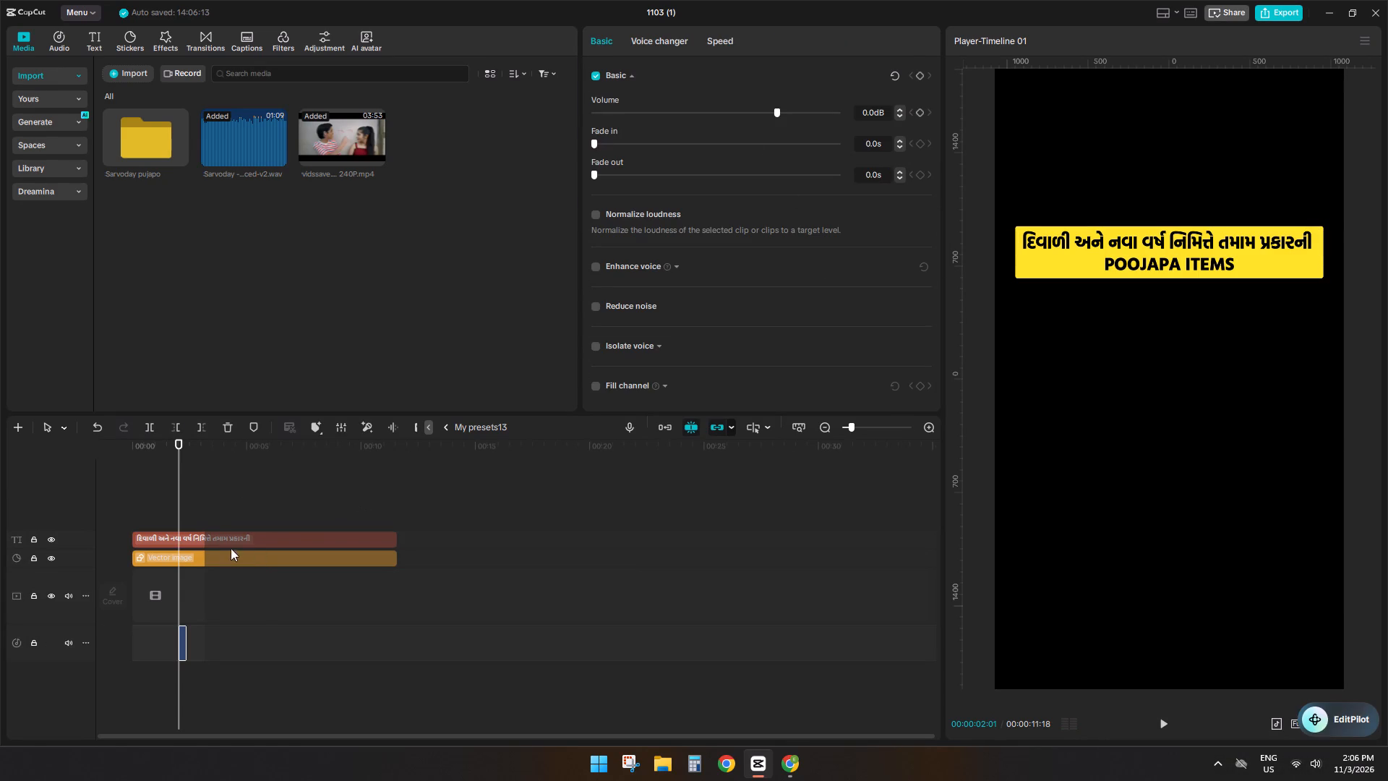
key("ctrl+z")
In the Diwali caption, change the second line to PUJAPA ITEMS in uppercase and return to the main timeline.
left_click(187, 540)
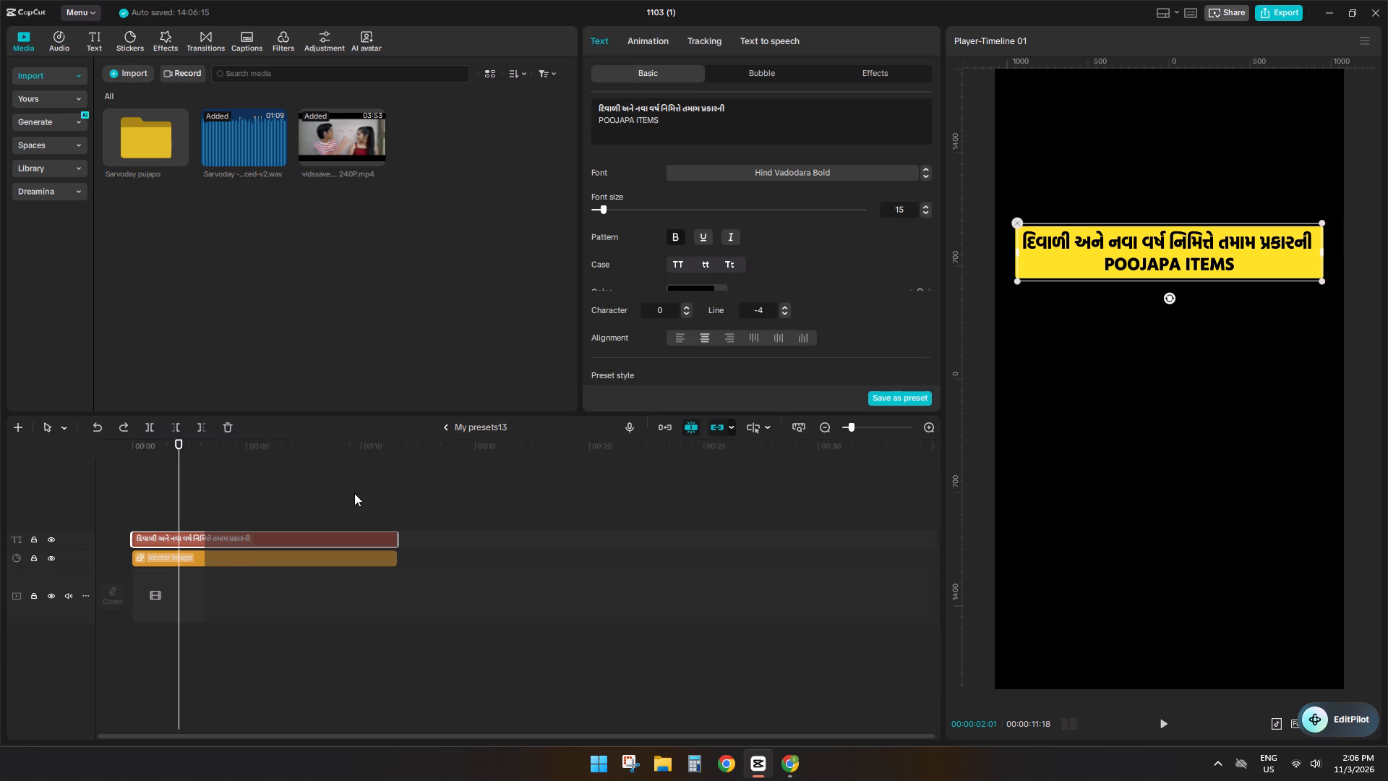
left_click_drag(635, 120, 599, 121)
key("super+v")
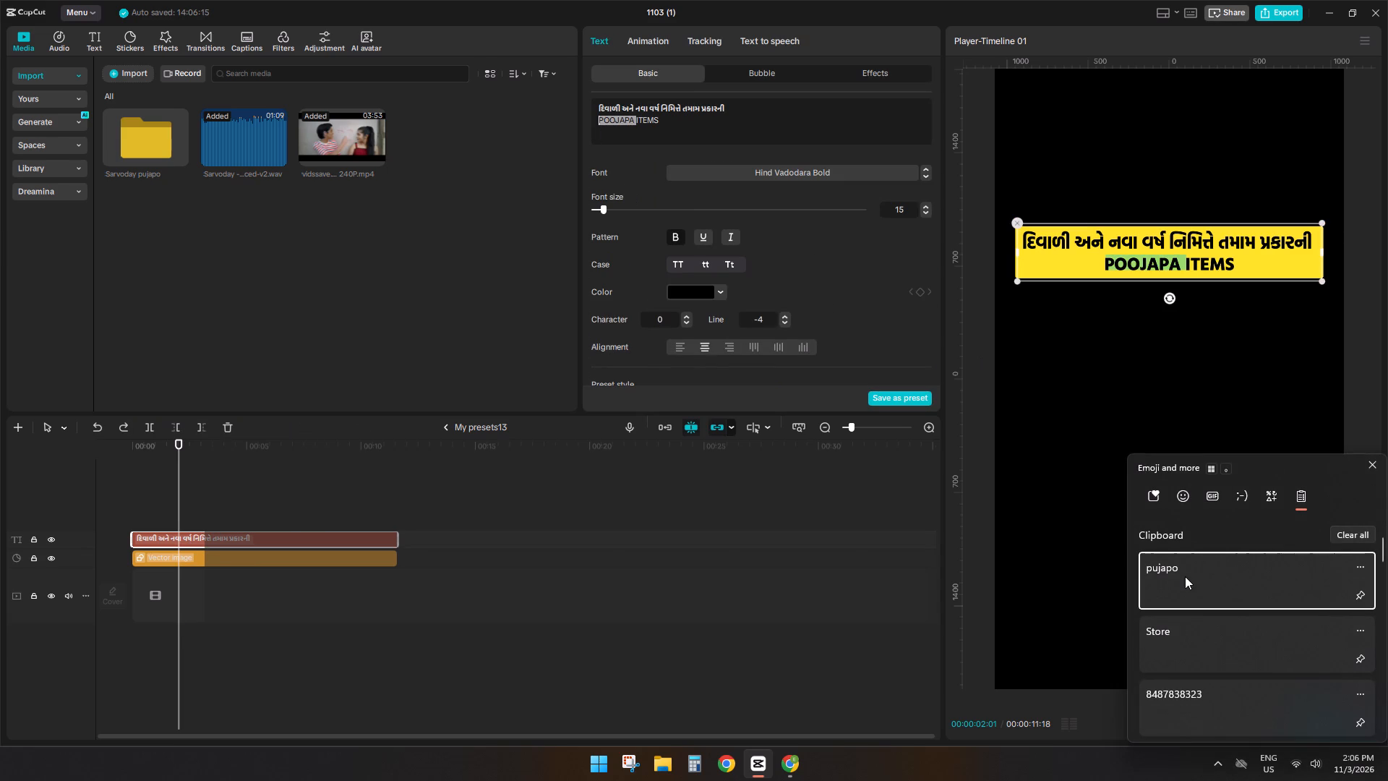
left_click(1185, 576)
key("ctrl+v")
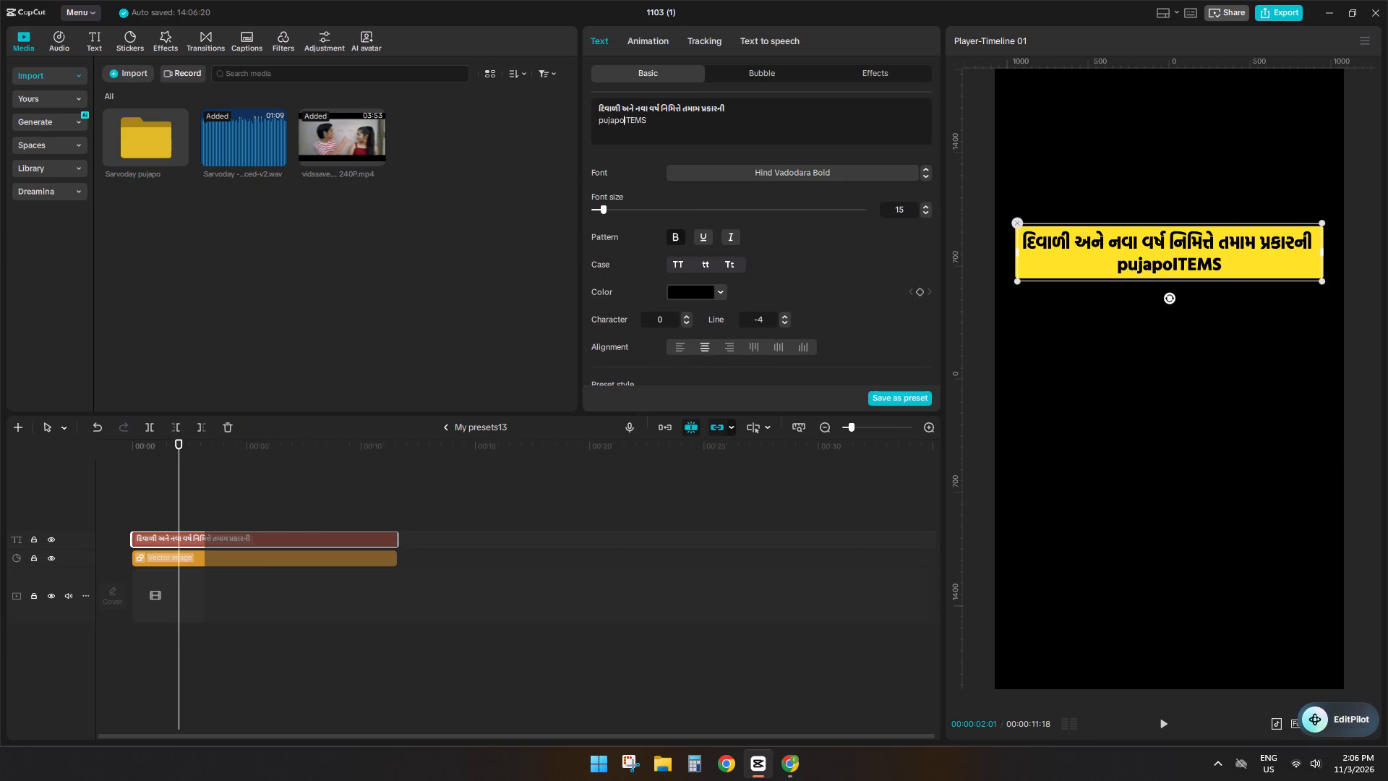
key("BackSpace")
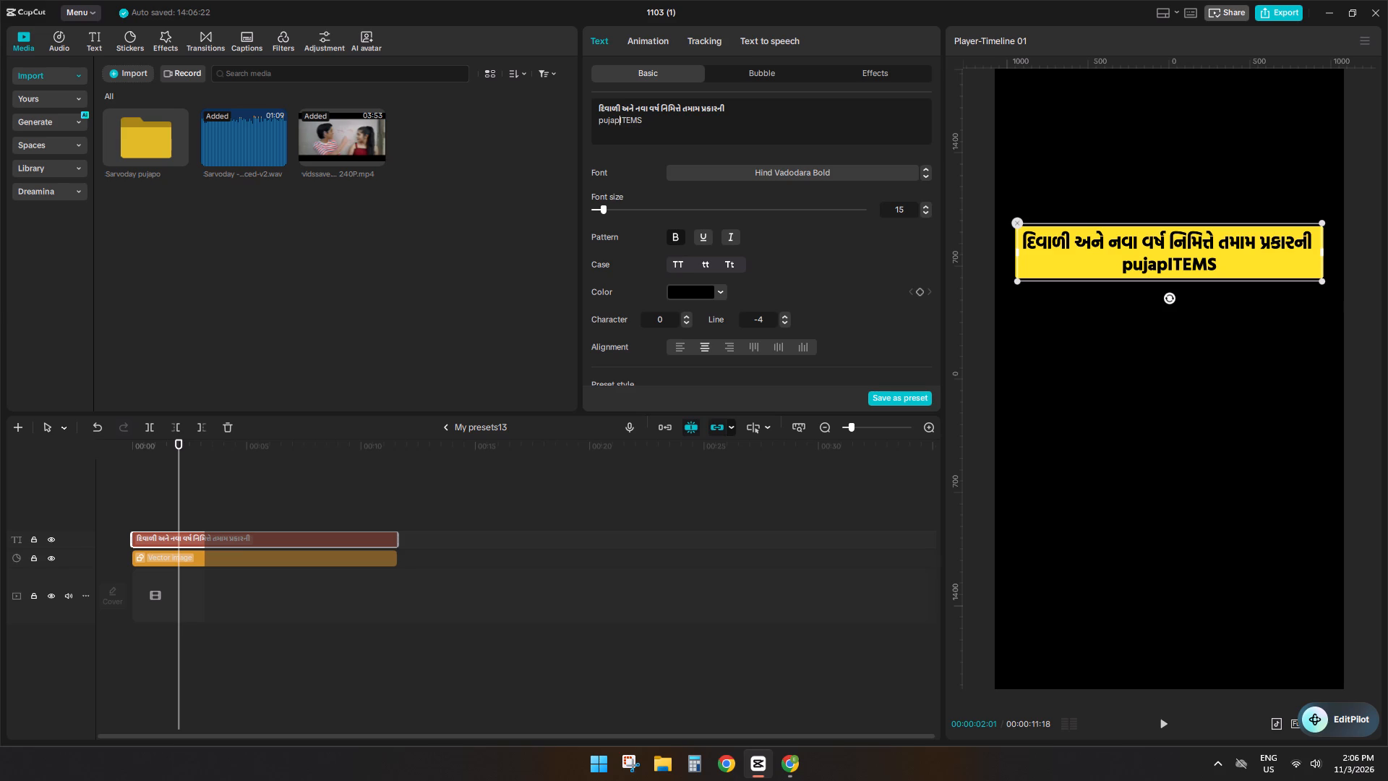
key("a")
key("space")
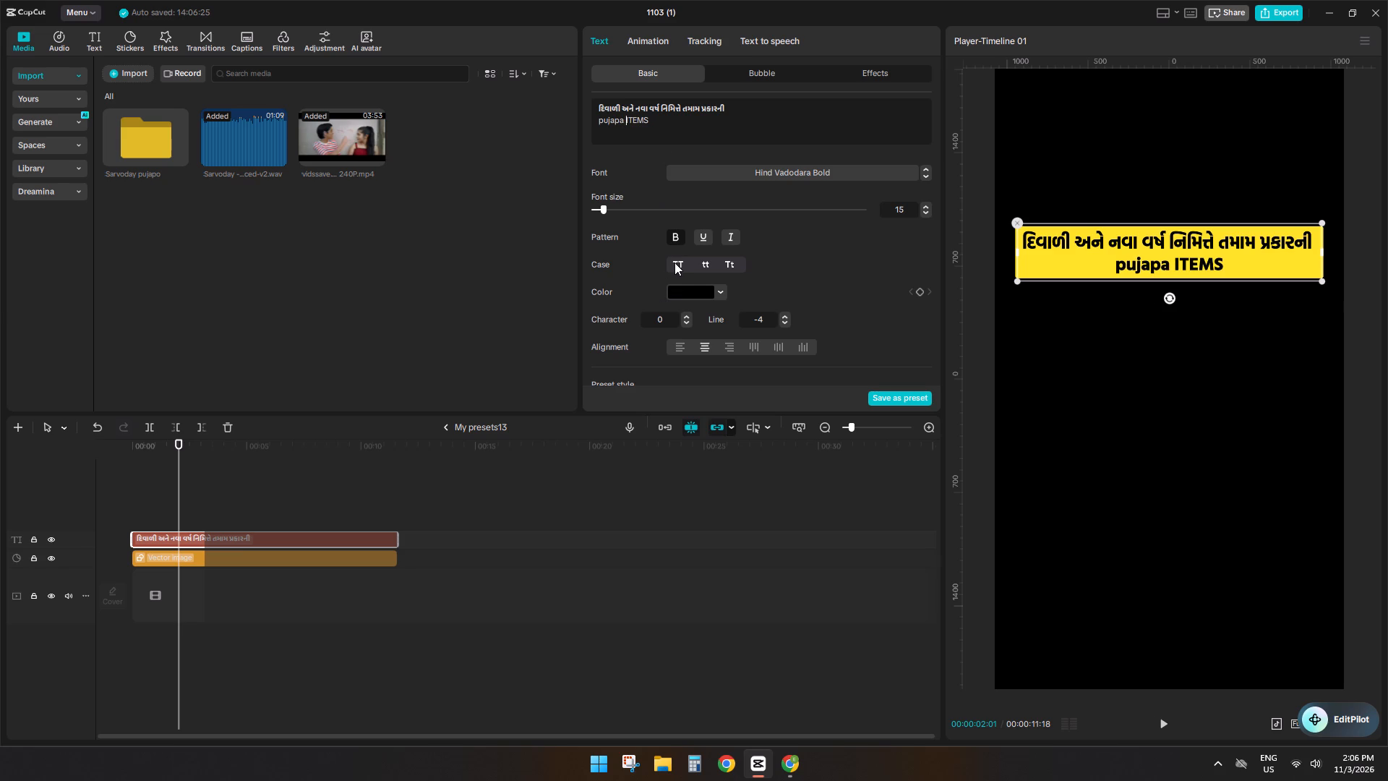
left_click(674, 263)
left_click(450, 427)
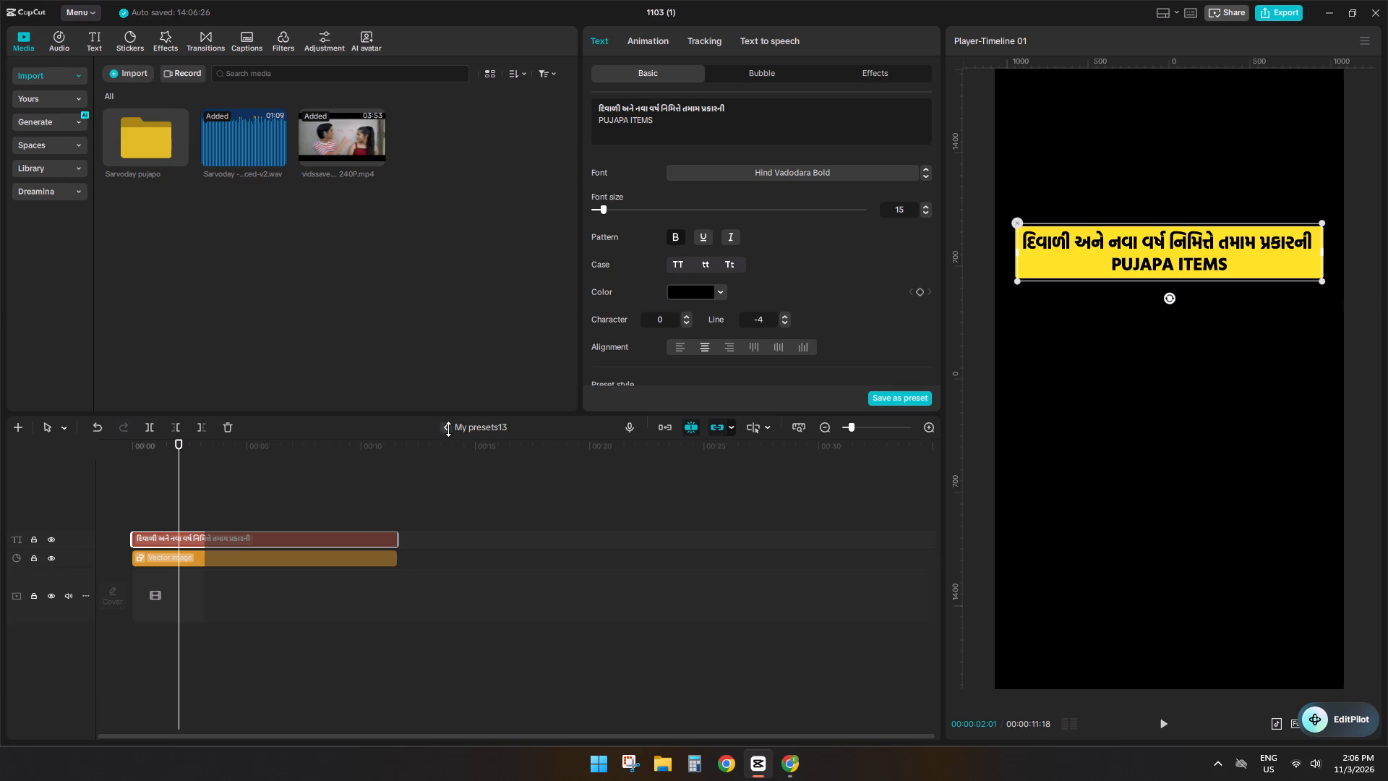
Review the main timeline from the Diwali and New Year caption through the premium garlands, Kanaji and Hanumanji-Mataji collection titles.
key("space")
left_click(409, 515)
key("space")
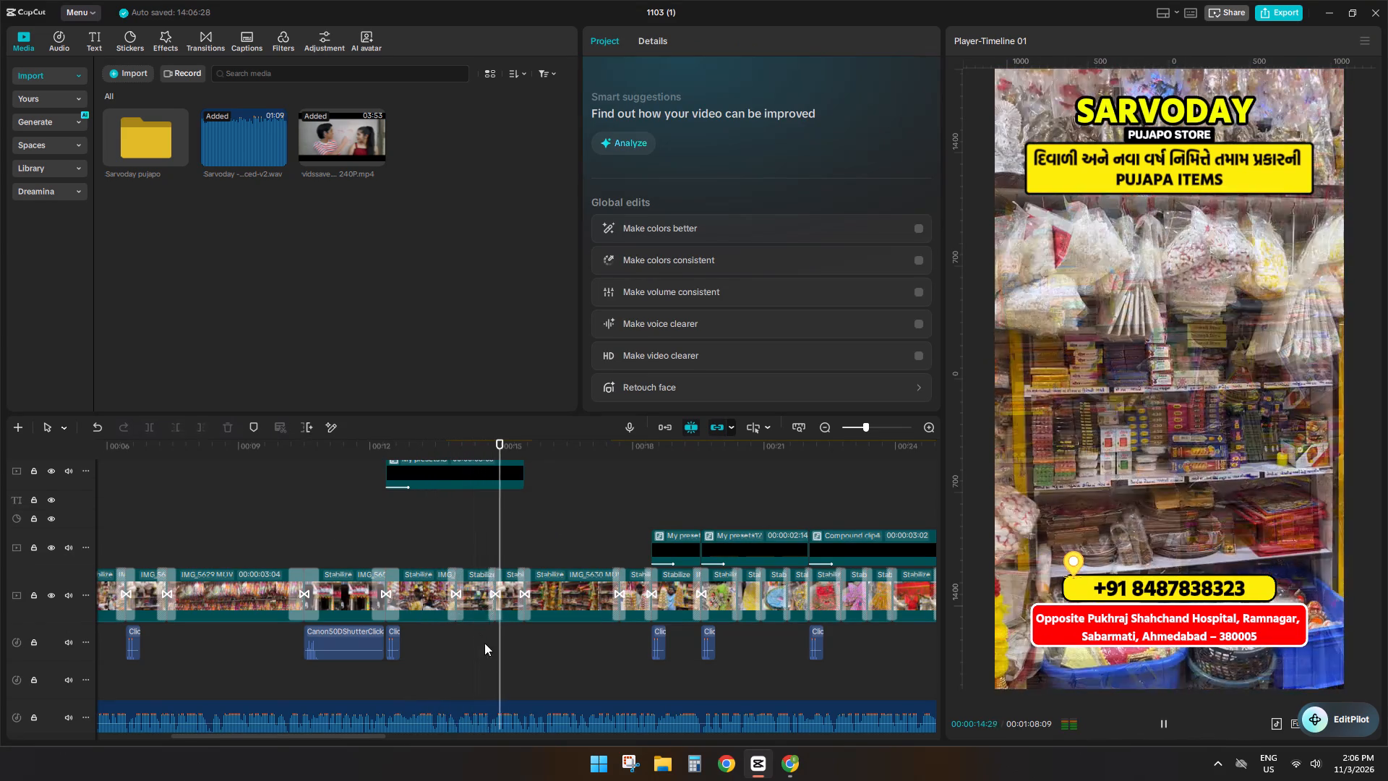
left_click_drag(380, 738, 484, 736)
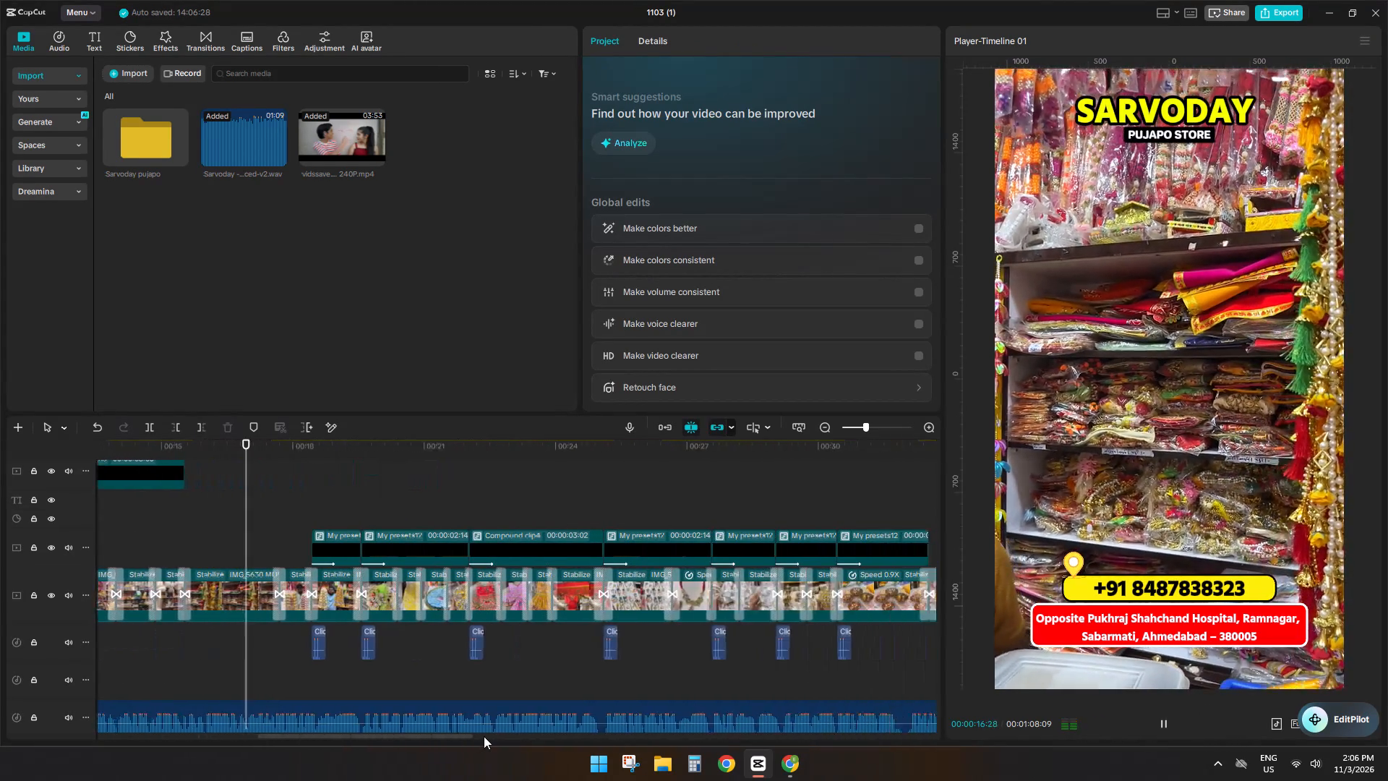
left_click_drag(484, 736, 487, 736)
left_click(487, 736)
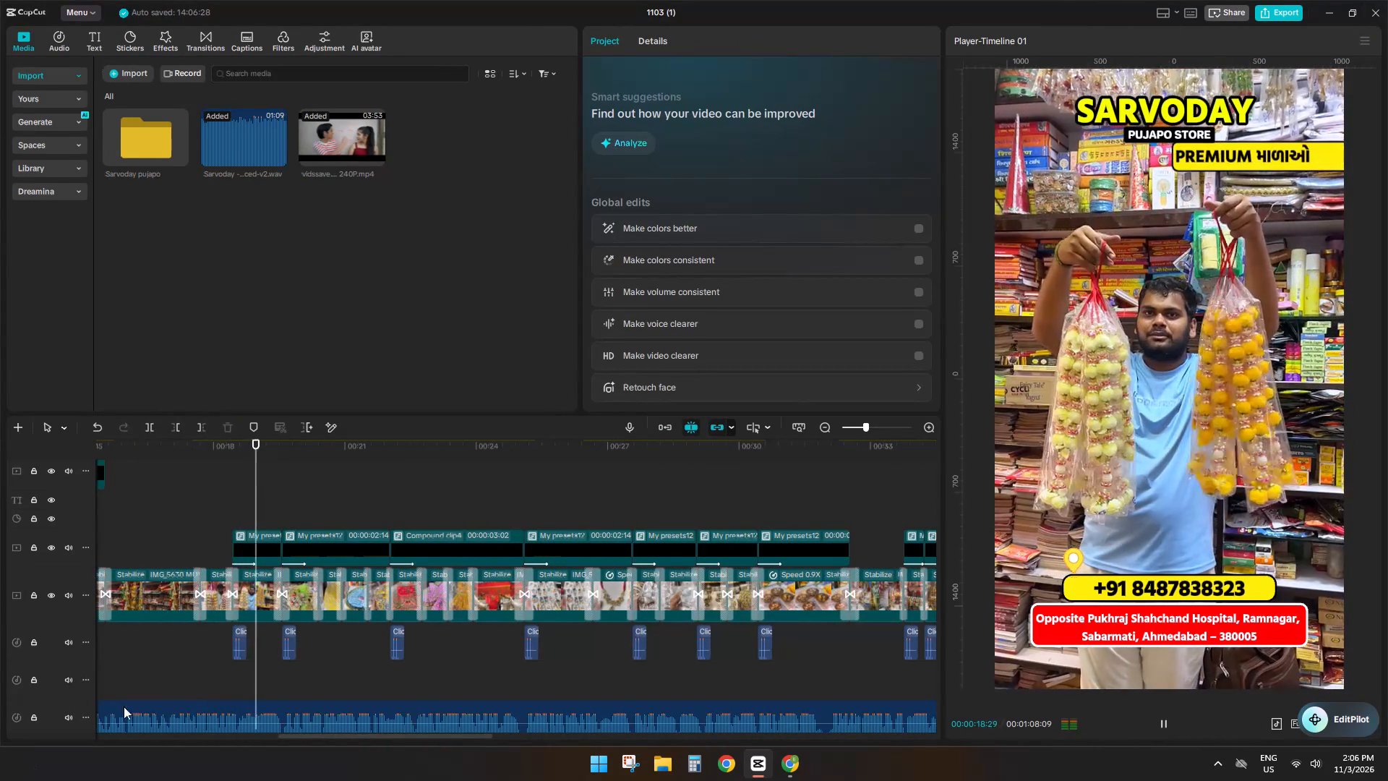
scroll(371, 550, "down", 16, "ctrl")
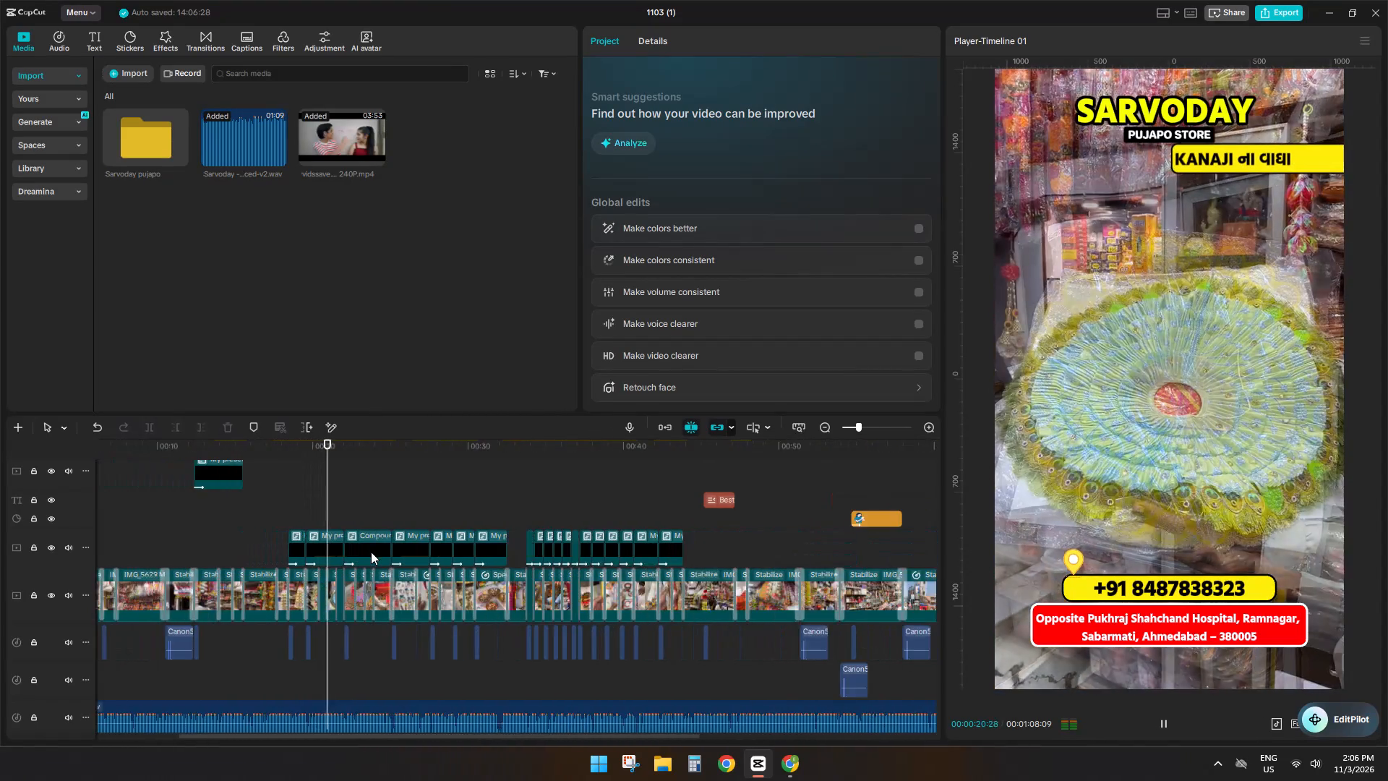
scroll(371, 552, "down", 3, "ctrl")
scroll(399, 576, "up", 5)
scroll(458, 607, "up", 10, "ctrl")
scroll(534, 615, "up", 2, "ctrl")
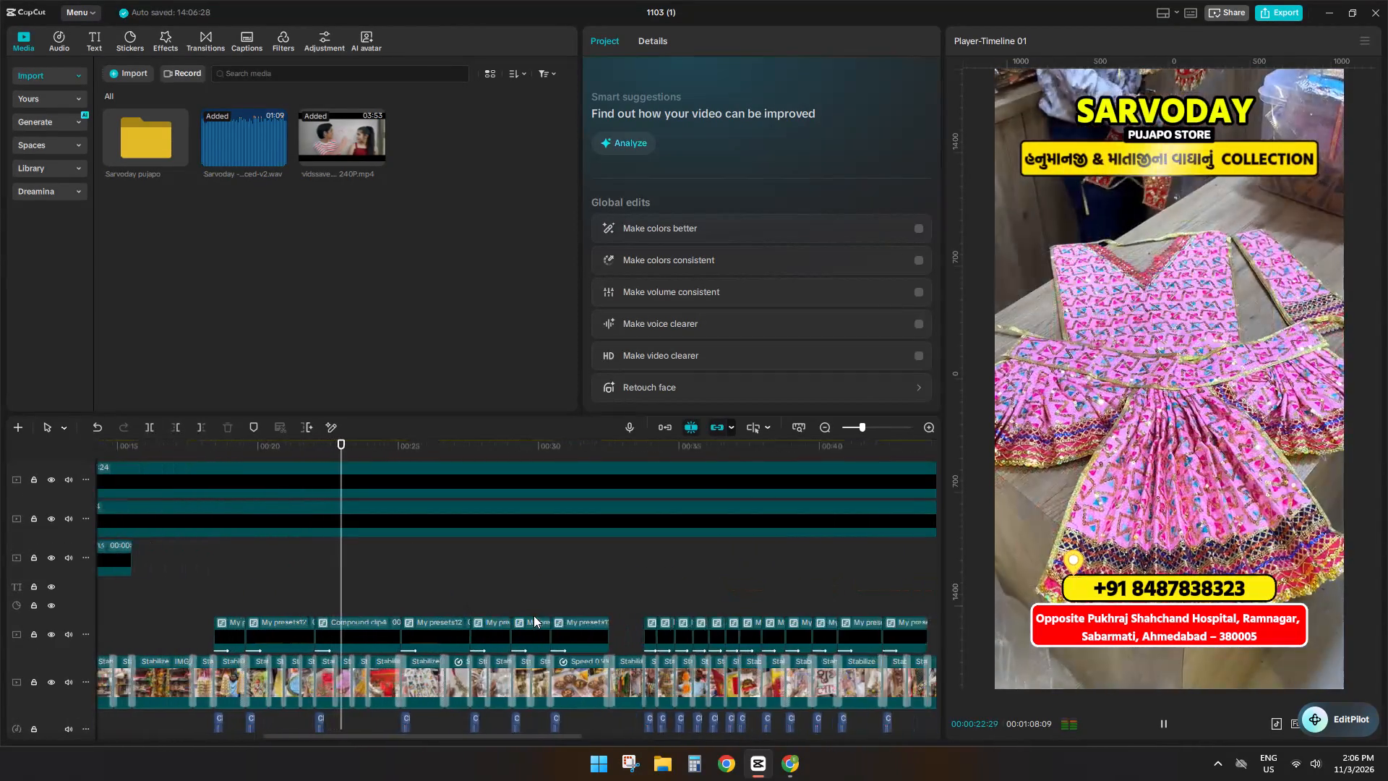
scroll(534, 615, "up", 3, "ctrl")
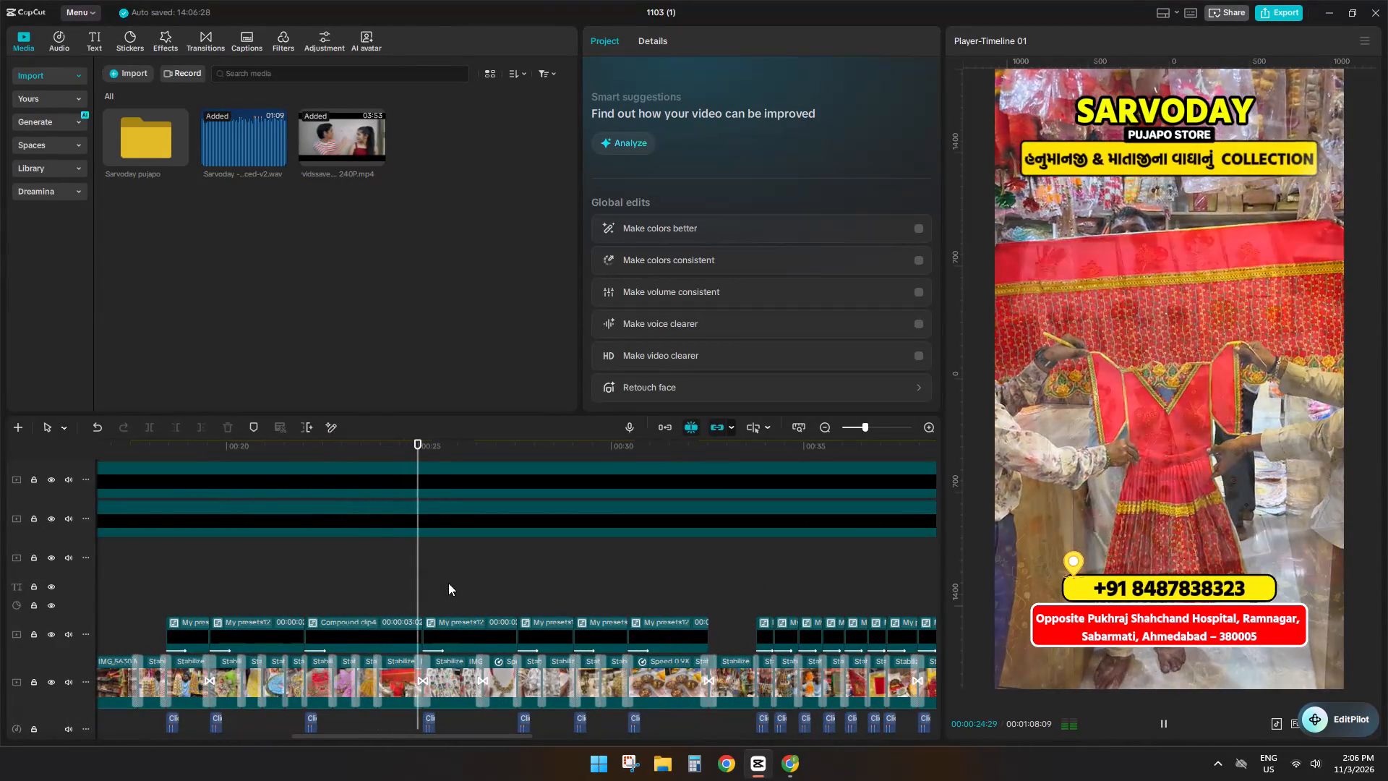
Check the following product titles from શૃંગાર through the તાંબા-પિત્તળની ITEMS title.
left_click_drag(442, 737, 490, 741)
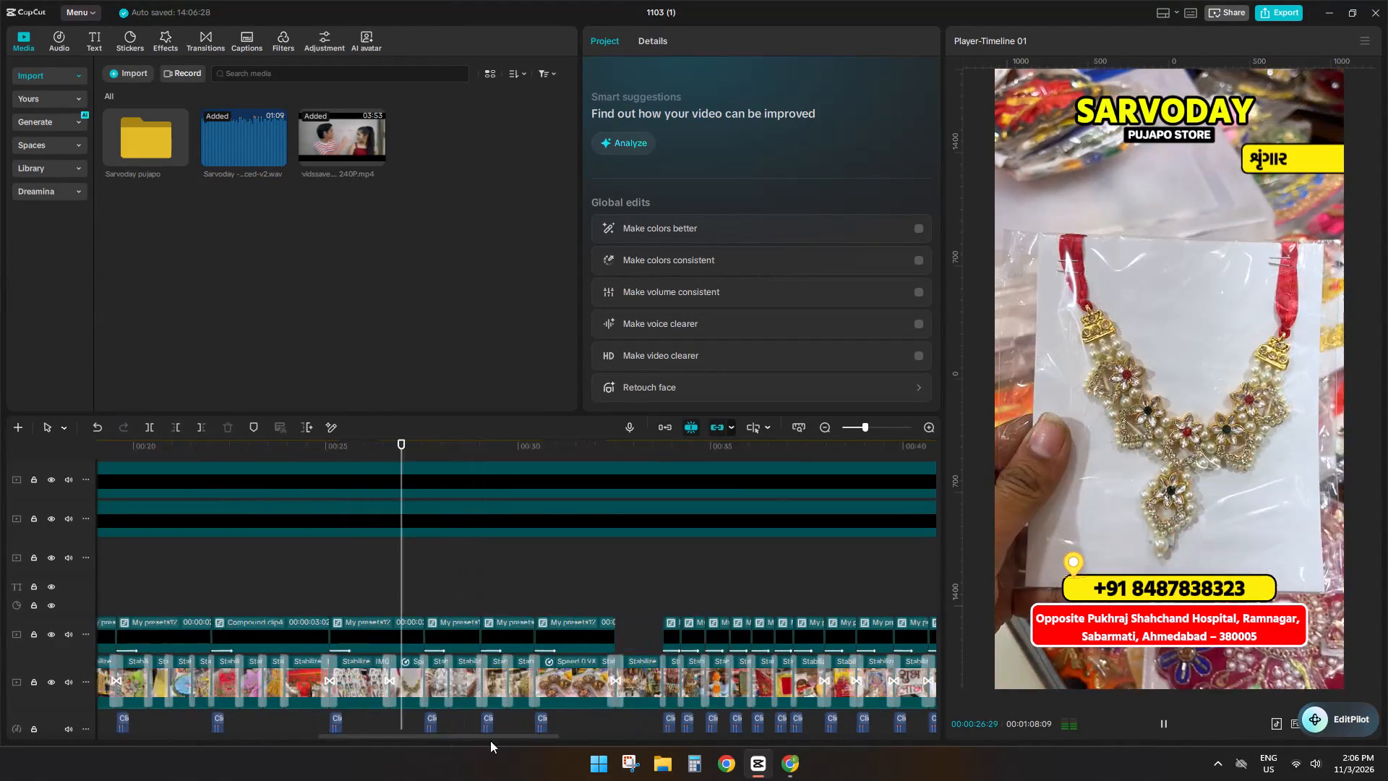
left_click_drag(490, 741, 524, 741)
left_click_drag(526, 741, 560, 740)
left_click(403, 581)
key("space")
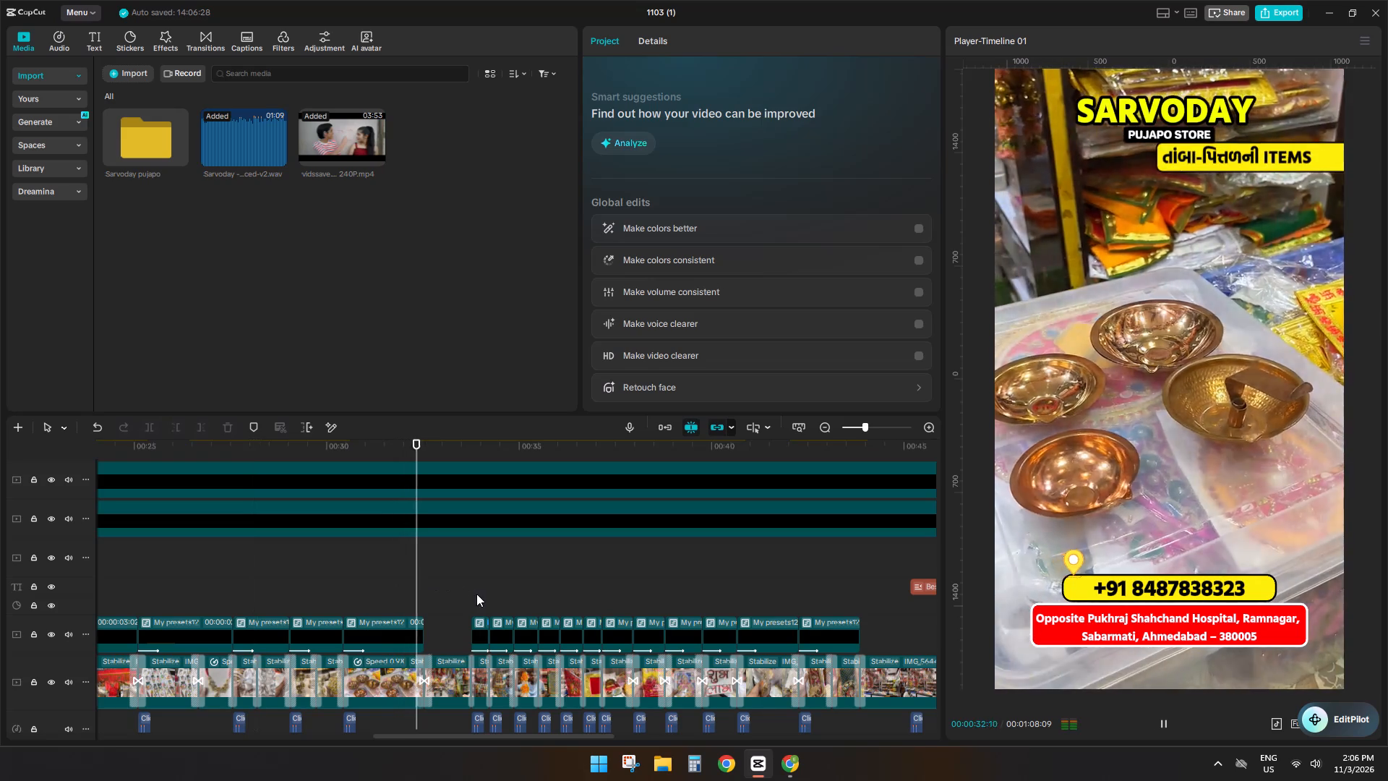
left_click(477, 594)
key("space")
left_click(376, 597)
key("space")
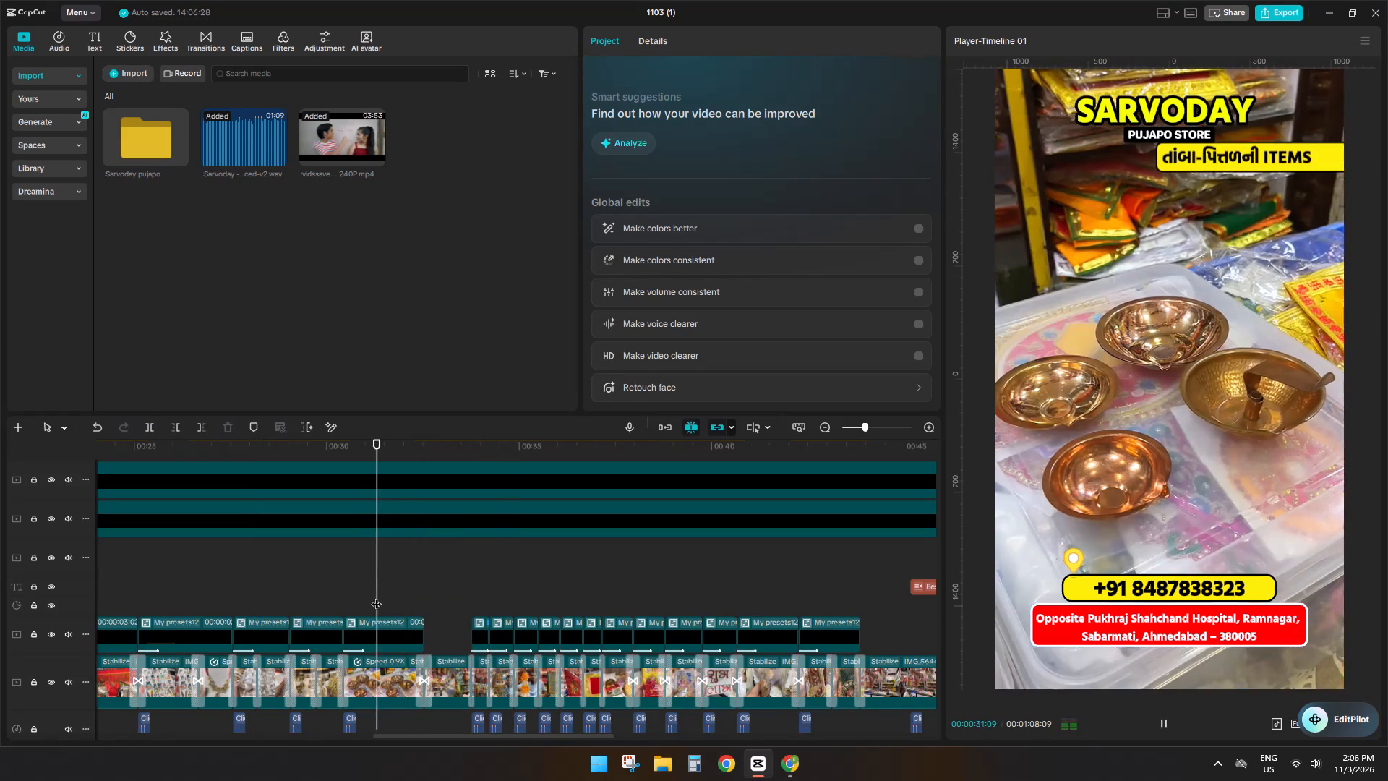
Spot-check the run of short product titles, including દિવાળી પૂજા KIT, up to the લગ્નની તમામ ITEMS title.
left_click(497, 599)
key("space")
left_click(539, 600)
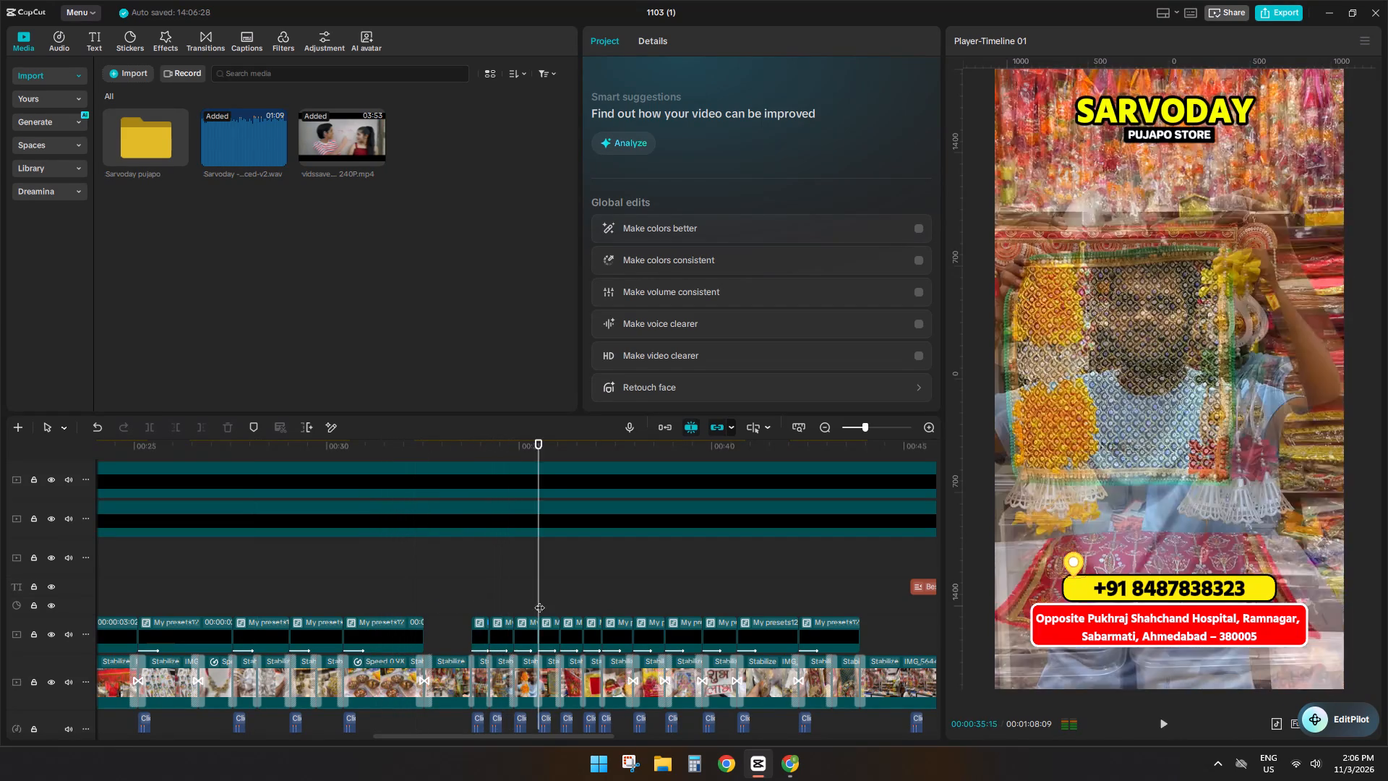
key("space")
left_click(636, 605)
key("space")
left_click(685, 607)
key("space")
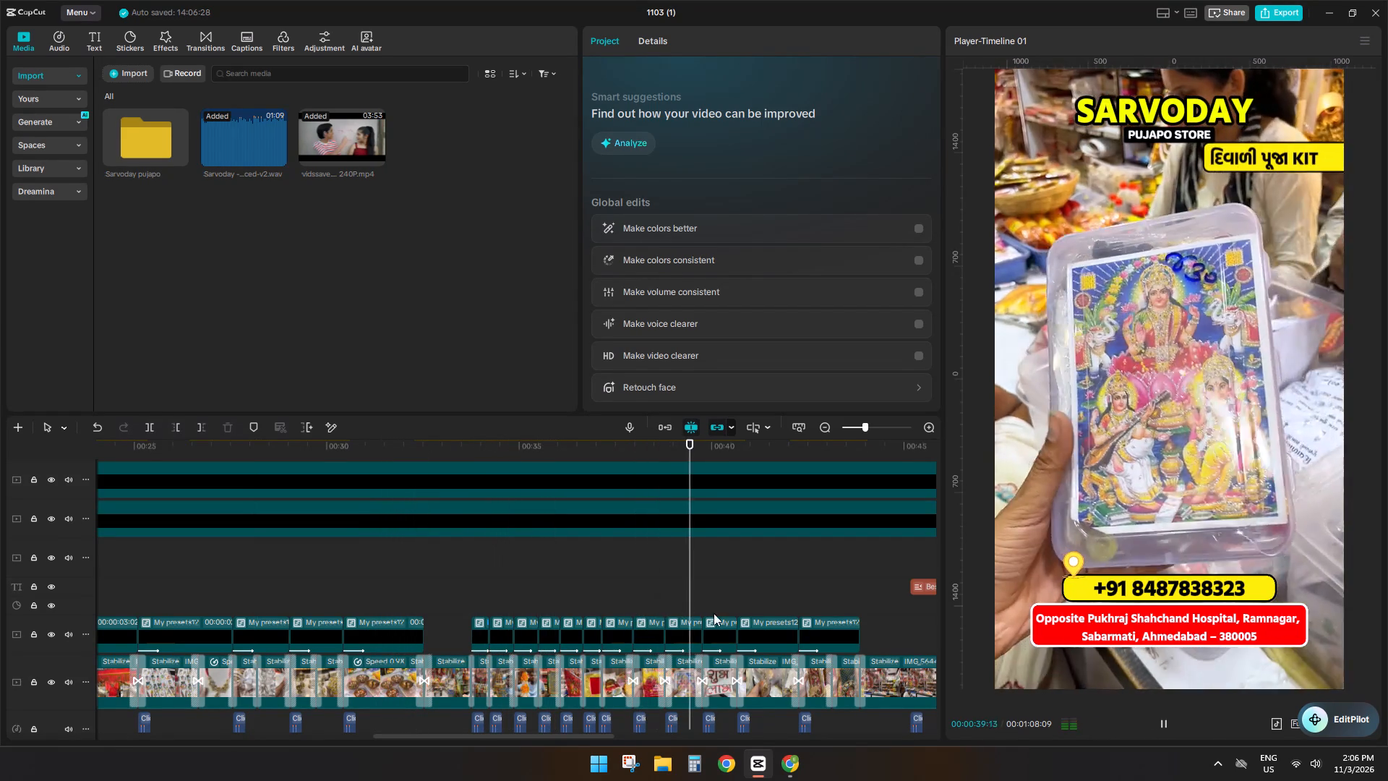
left_click_drag(578, 738, 660, 738)
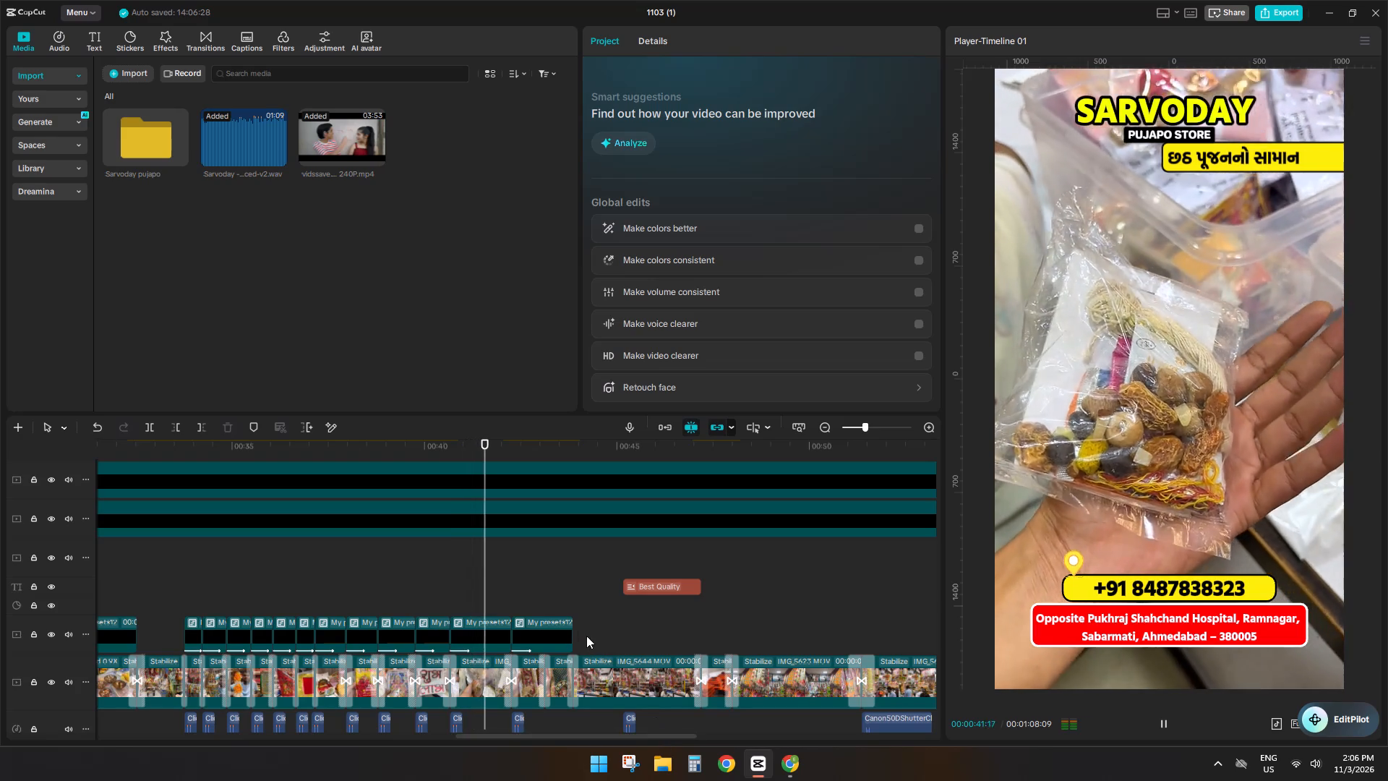
left_click(567, 622)
key("space")
key("space")
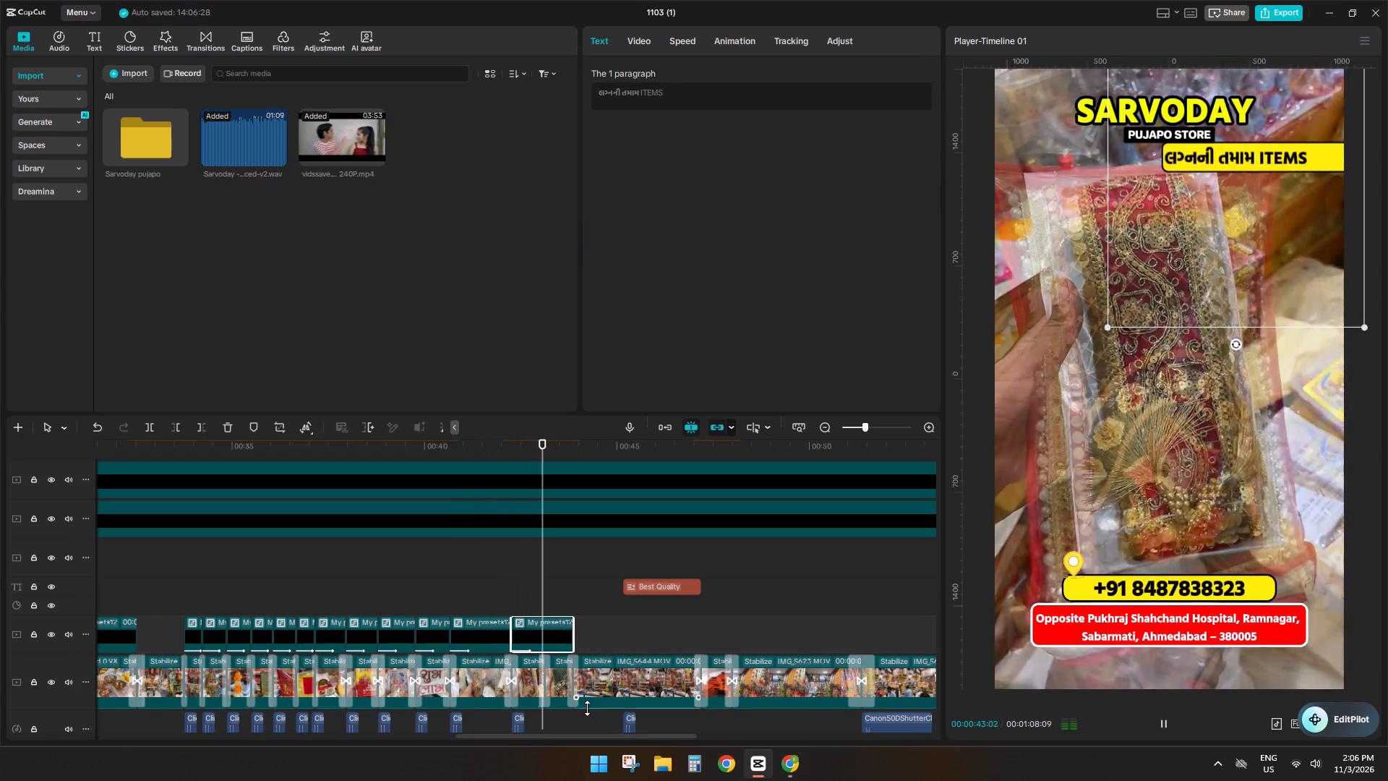
Review the closing section from the Best Quality caption past the phone sticker to the SHARE graphic at the end.
left_click_drag(581, 739, 668, 735)
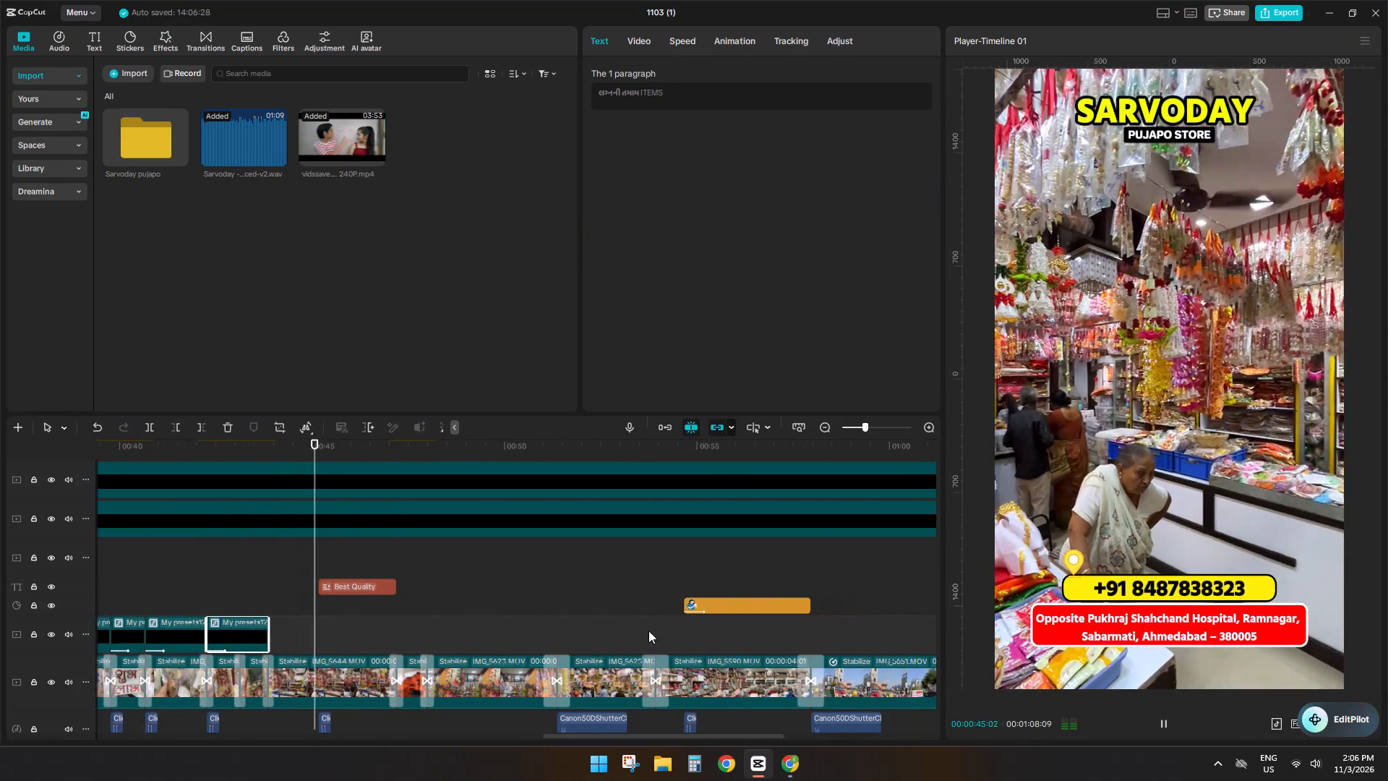
left_click(691, 631)
key("space")
left_click_drag(658, 739, 787, 725)
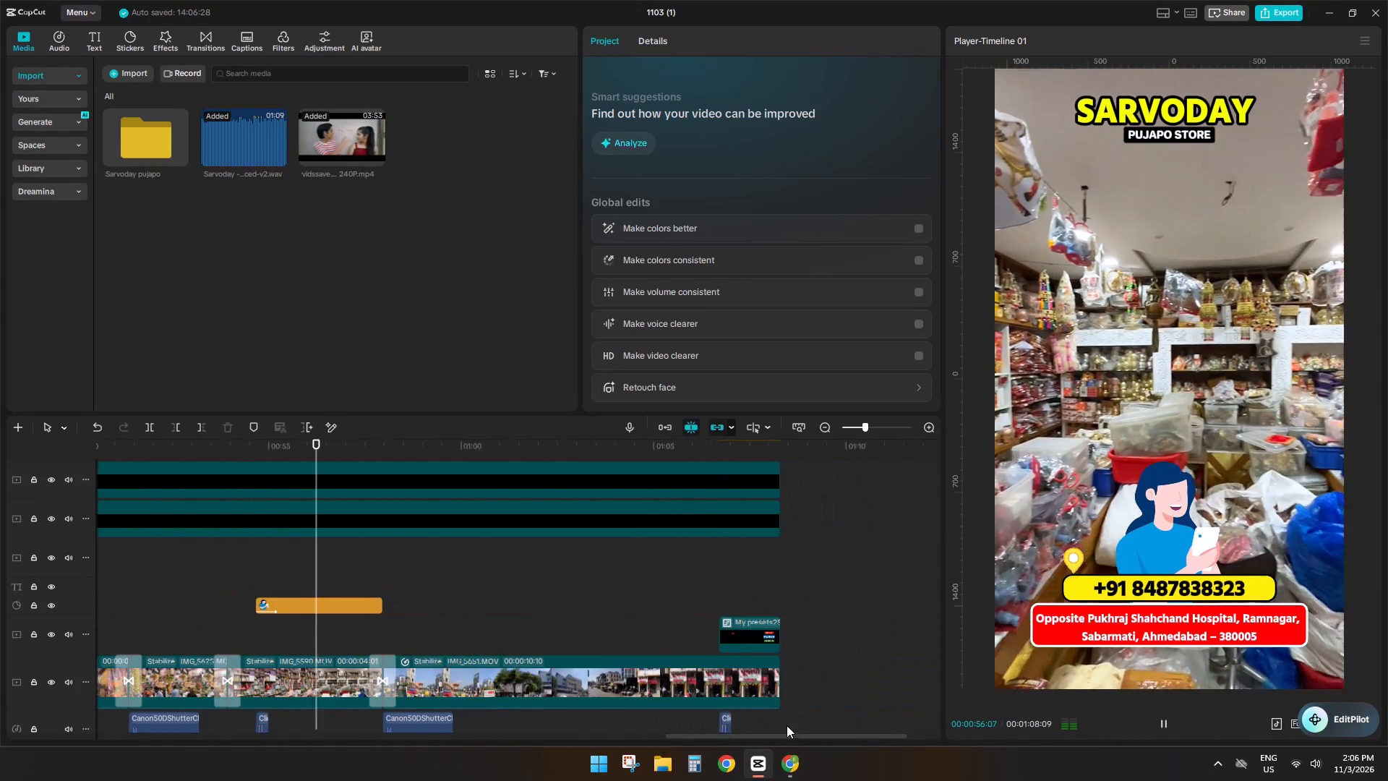
left_click_drag(787, 725, 787, 725)
left_click(803, 722)
Return the playhead to the start of the reel and render the whole timeline.
scroll(589, 587, "down", 17, "ctrl")
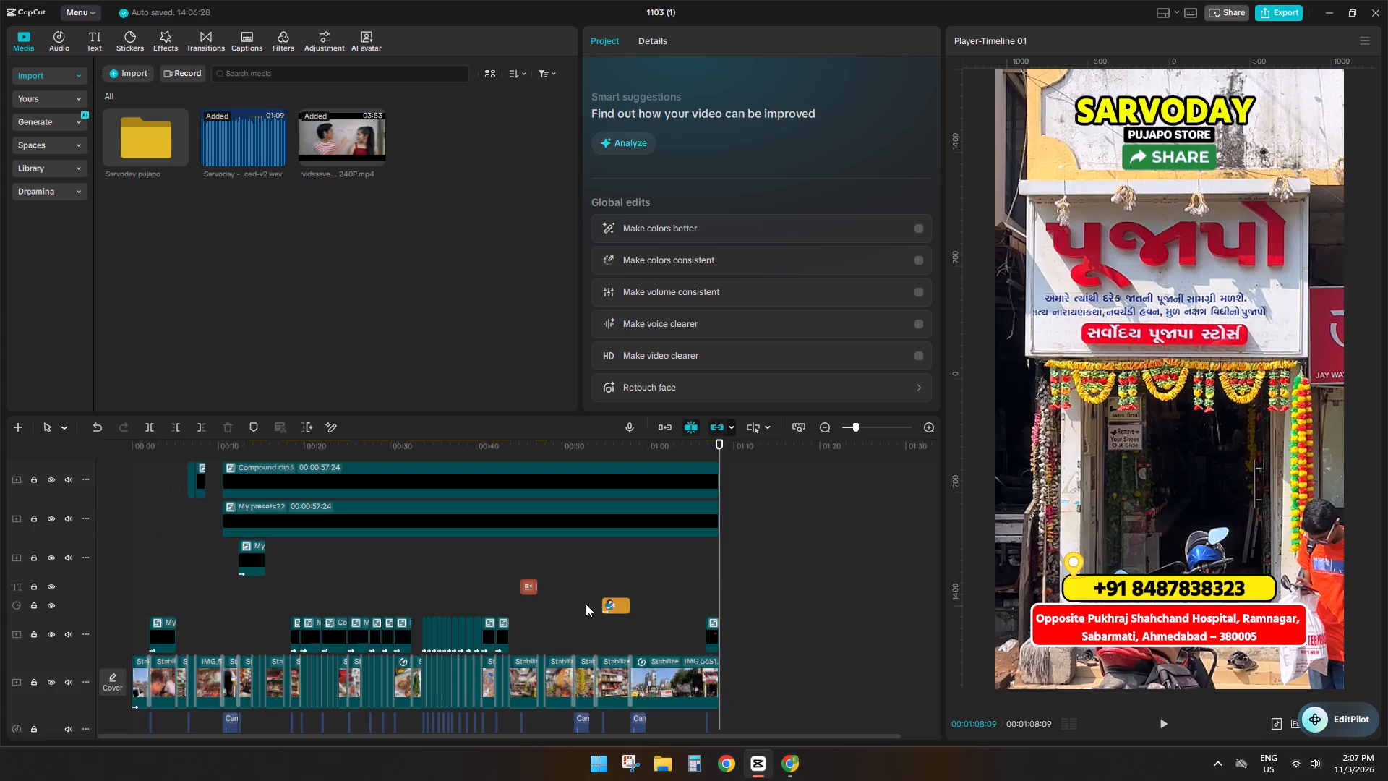
scroll(586, 604, "down", 3, "ctrl")
scroll(382, 593, "down", 15)
left_click(355, 608)
left_click_drag(355, 610, 0, 579)
right_click(191, 472)
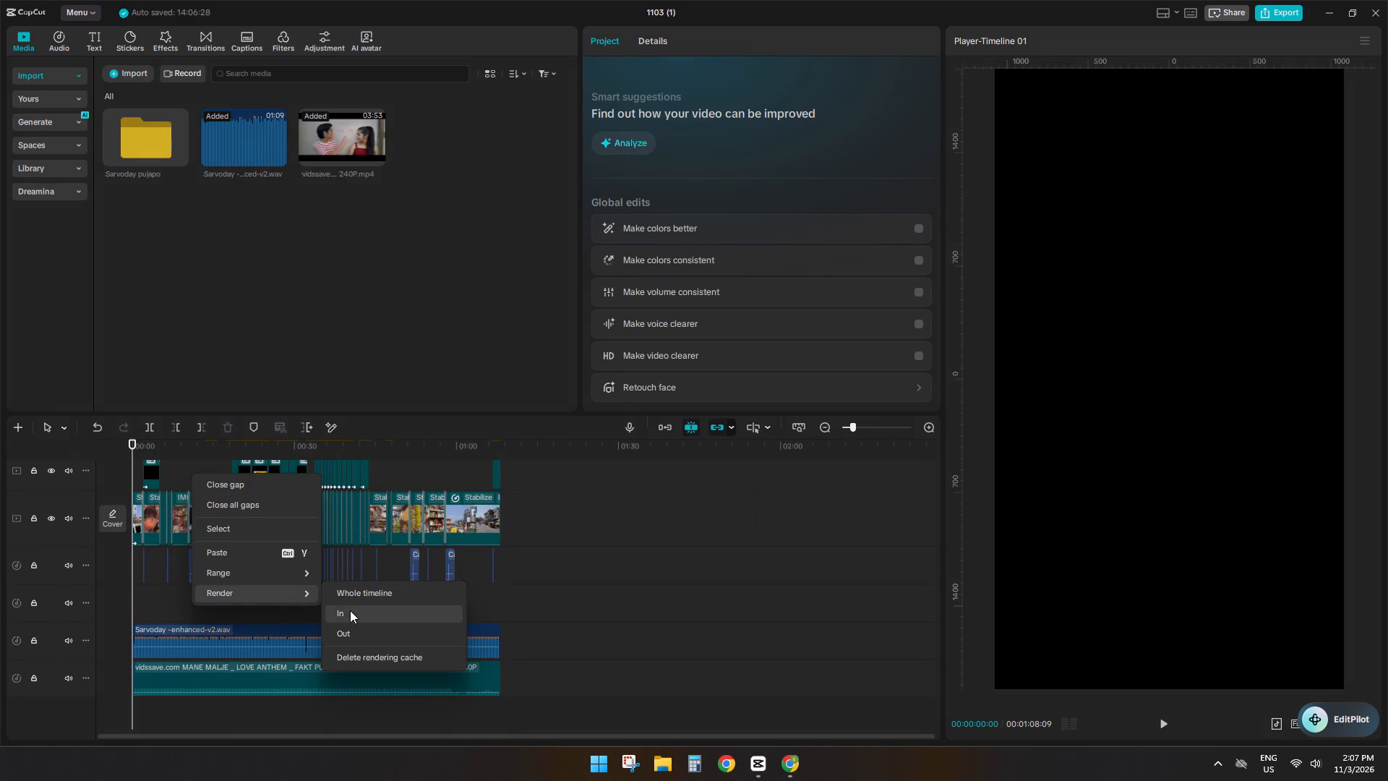
left_click(350, 599)
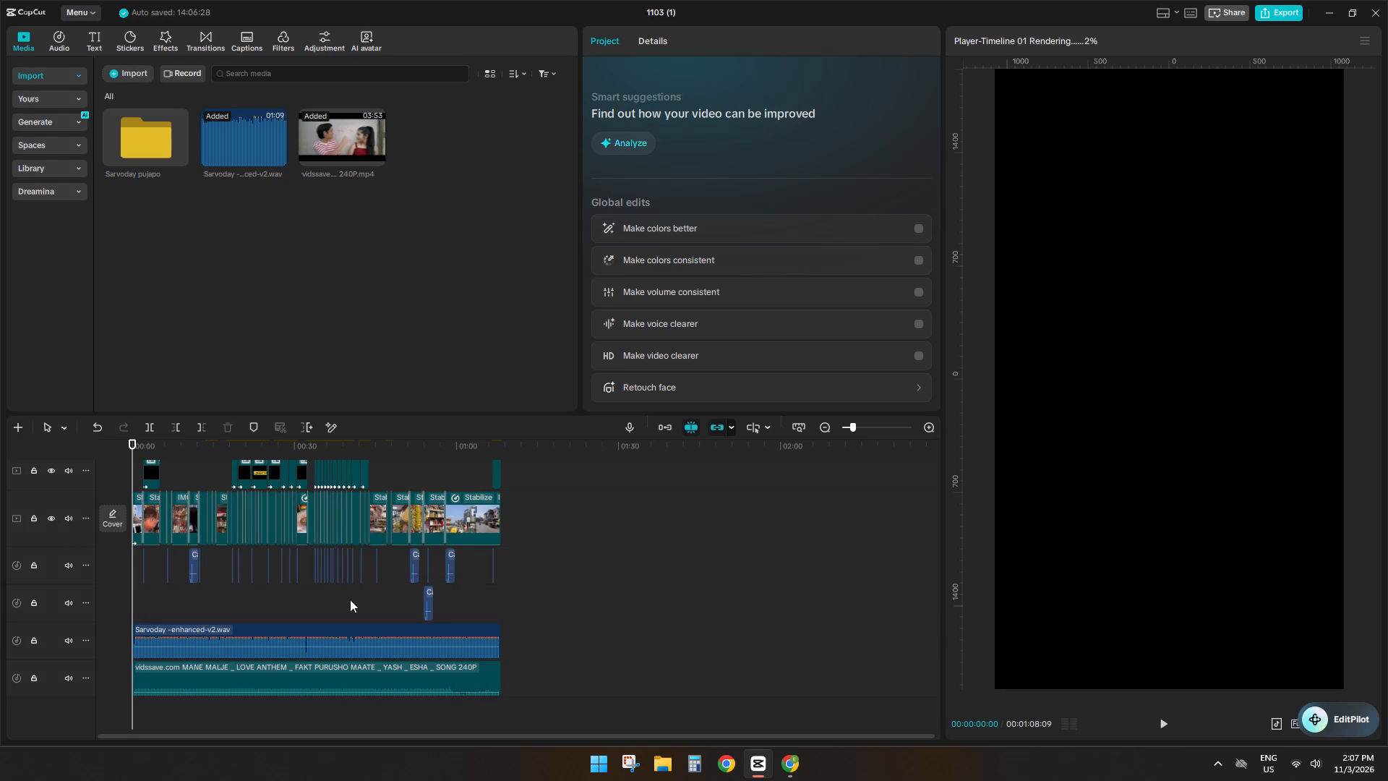
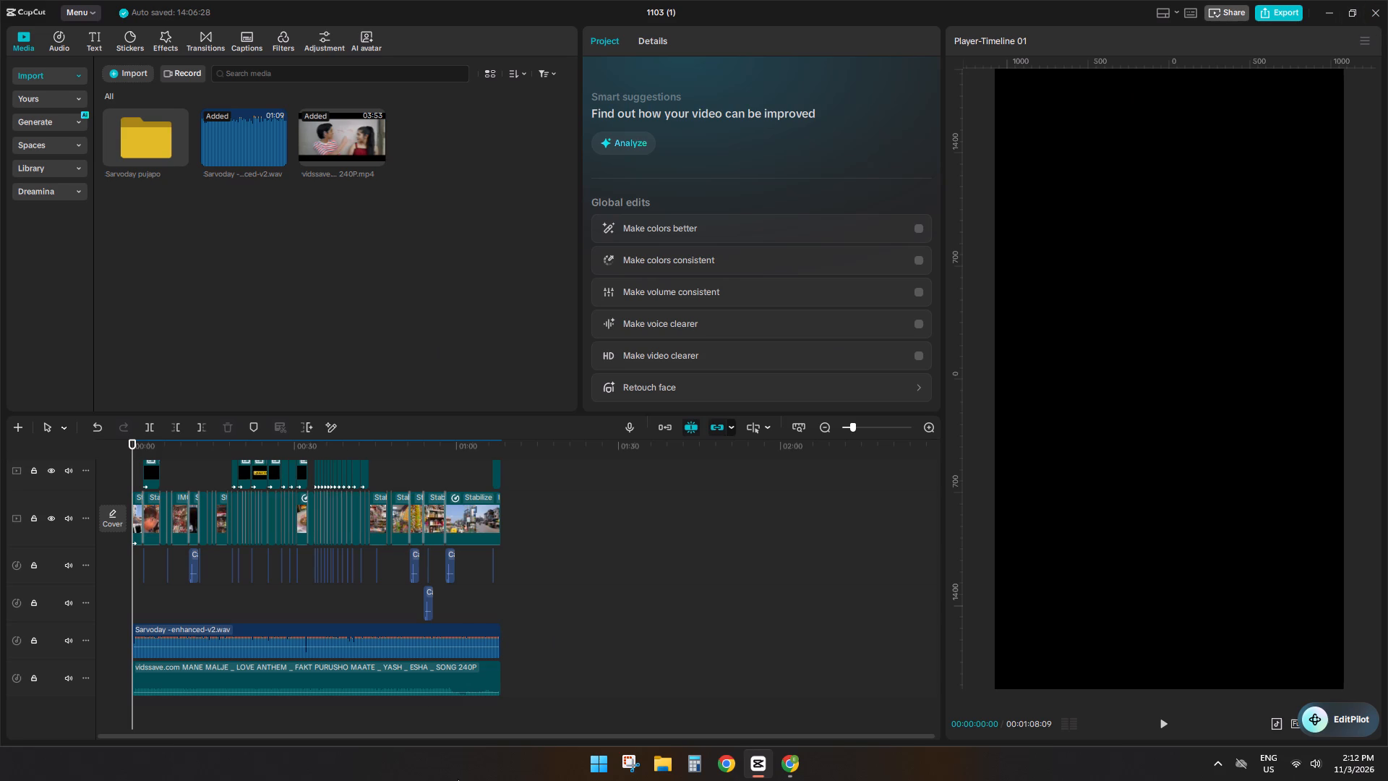
In File Explorer, copy the Kadi folder from USB Drive (E:) into the Jaheratvala folder on the Desktop.
left_click(664, 769)
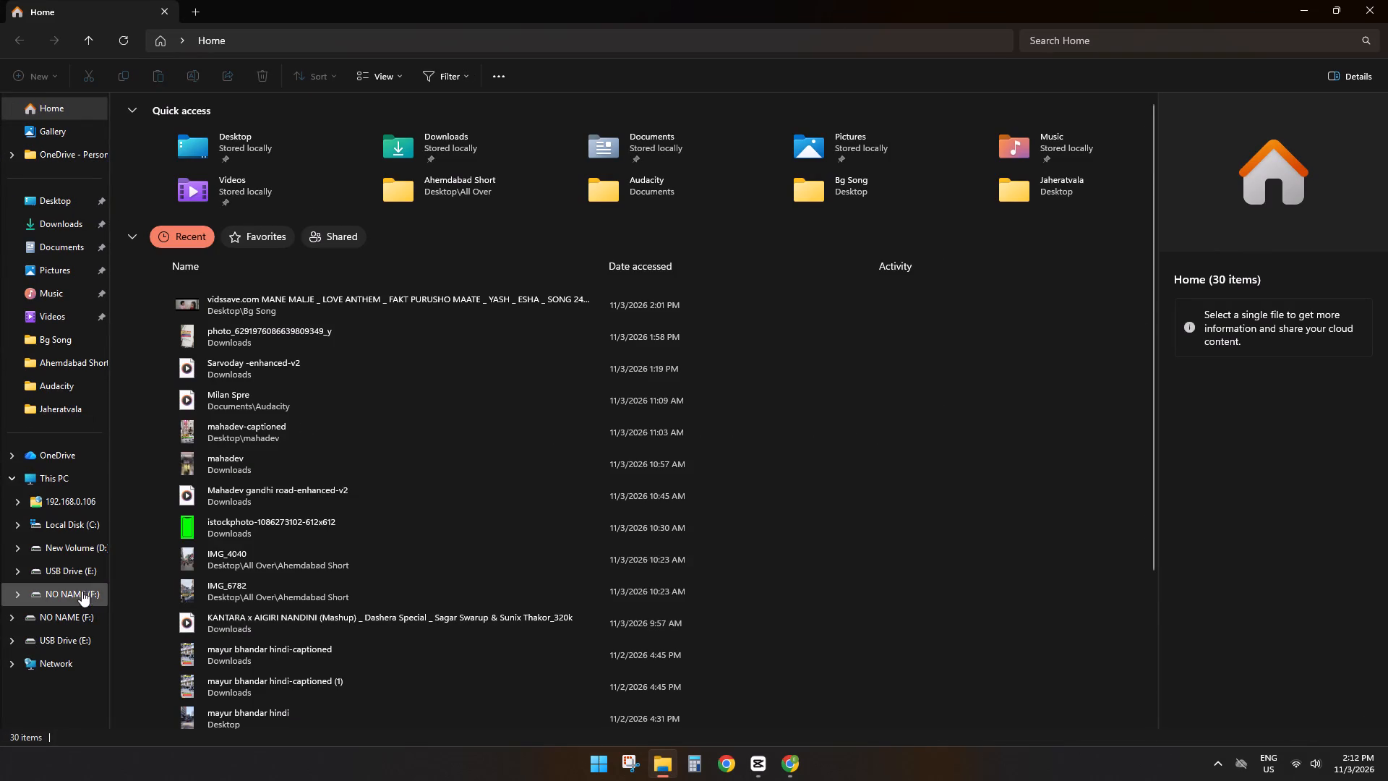
left_click(82, 563)
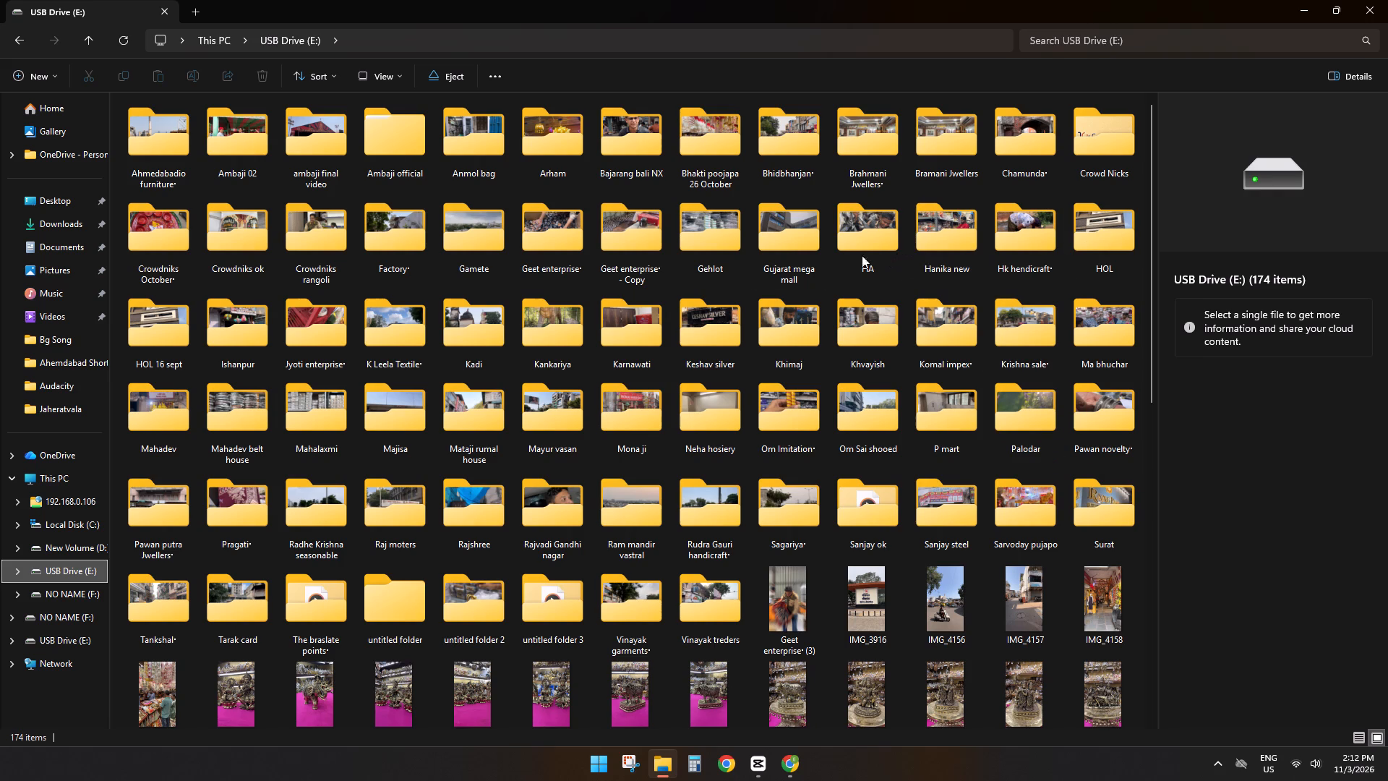
double_click(481, 346)
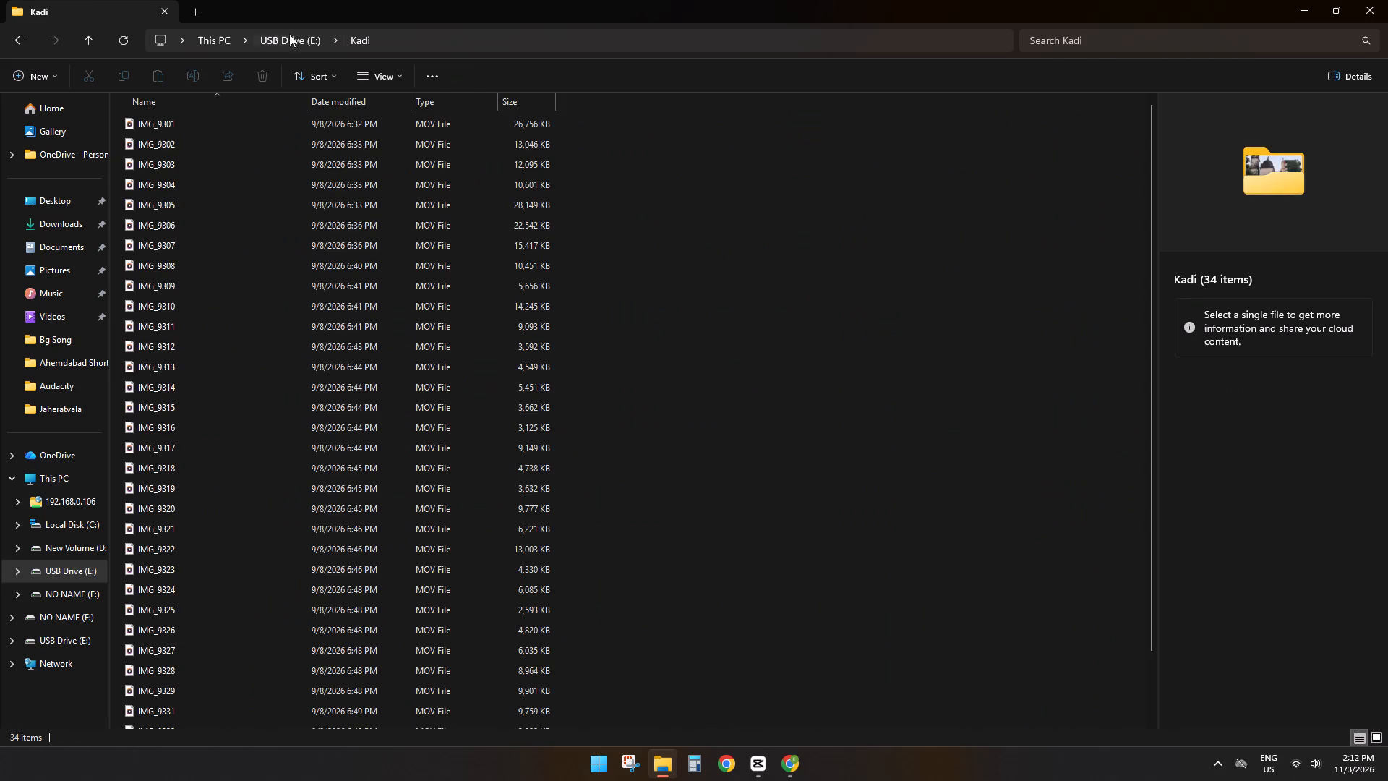
left_click(289, 51)
left_click(875, 525)
left_click(303, 44)
double_click(127, 78)
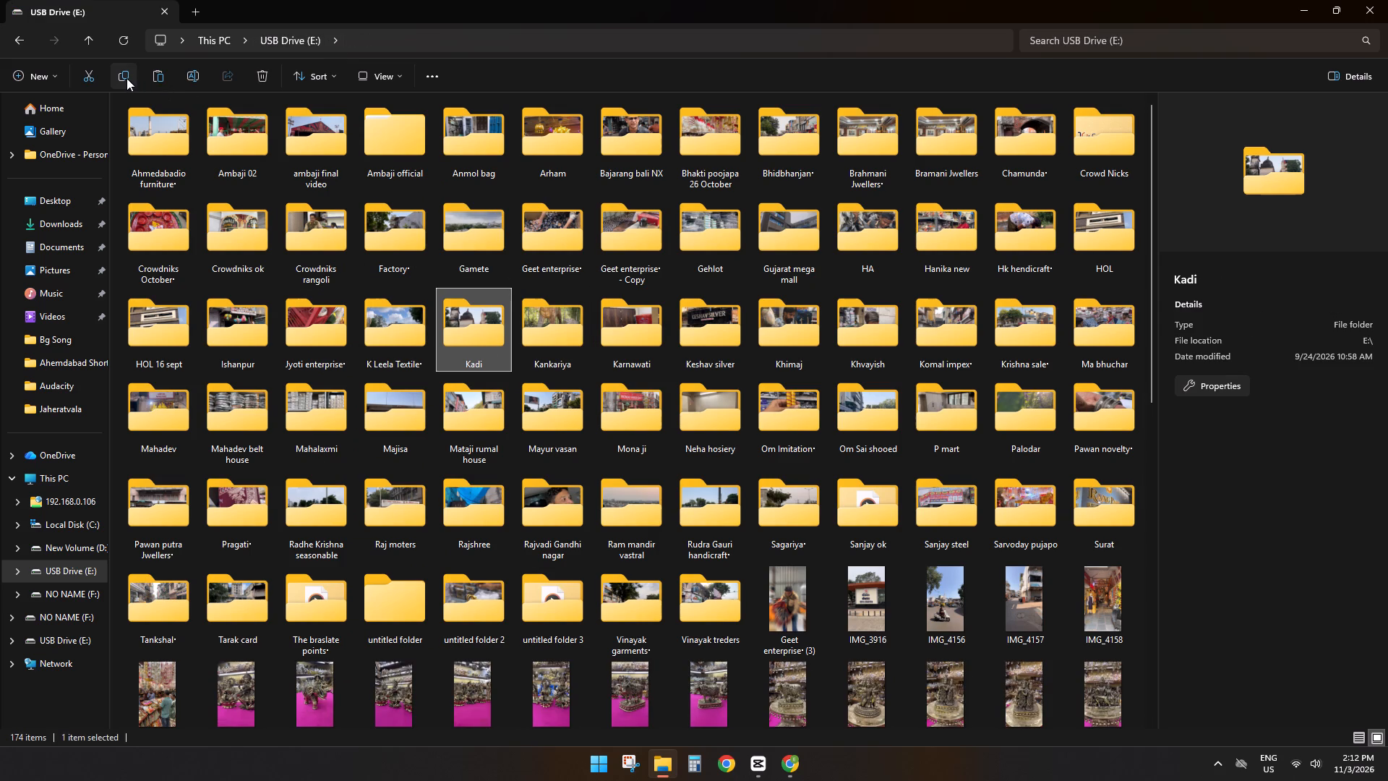
left_click(76, 203)
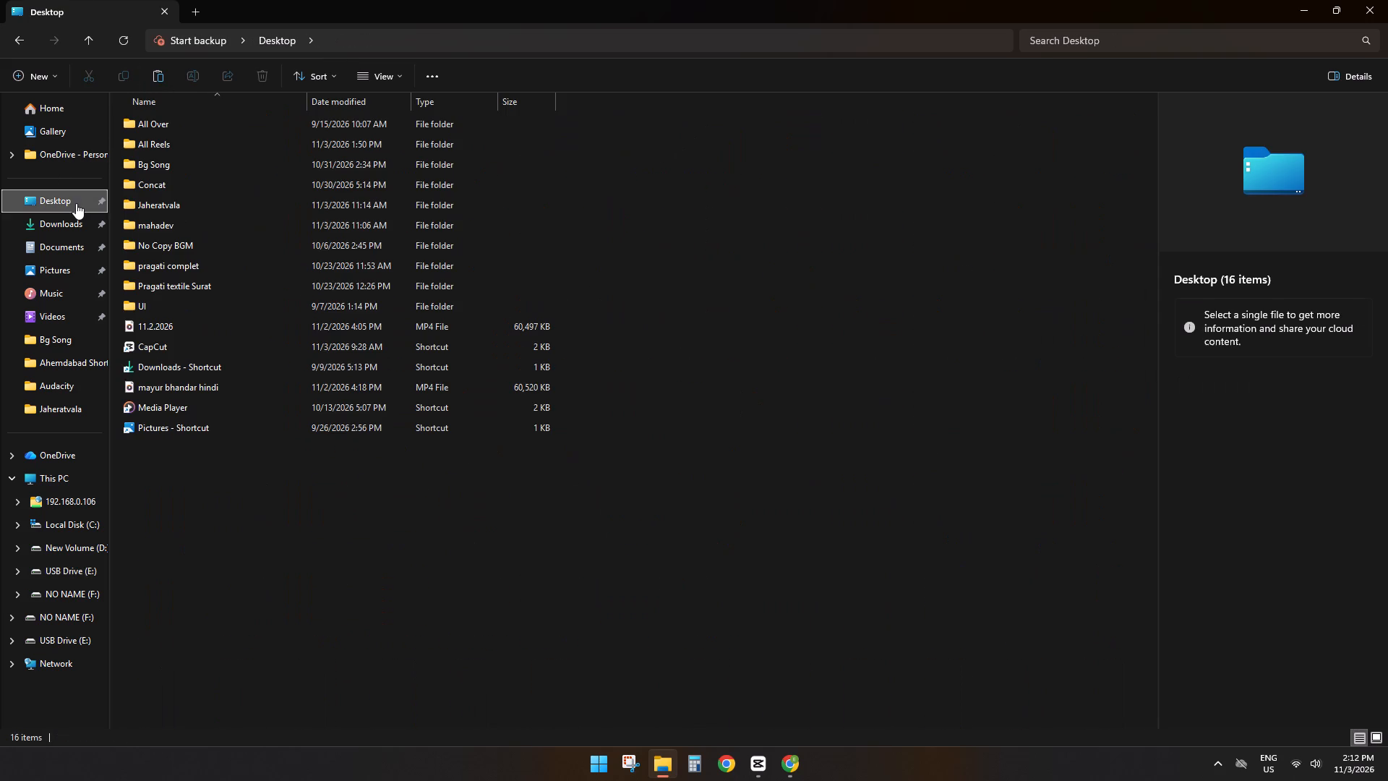
double_click(143, 213)
double_click(144, 206)
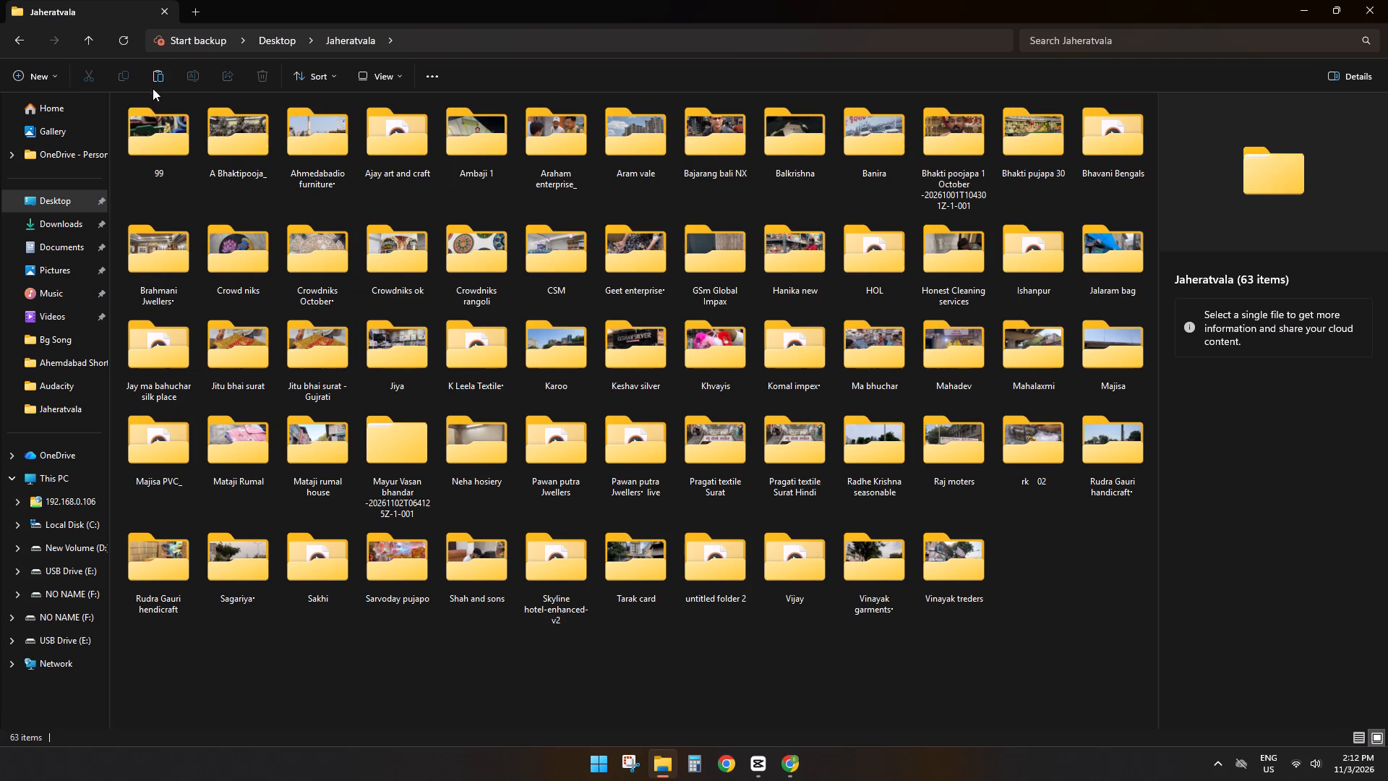
left_click(153, 83)
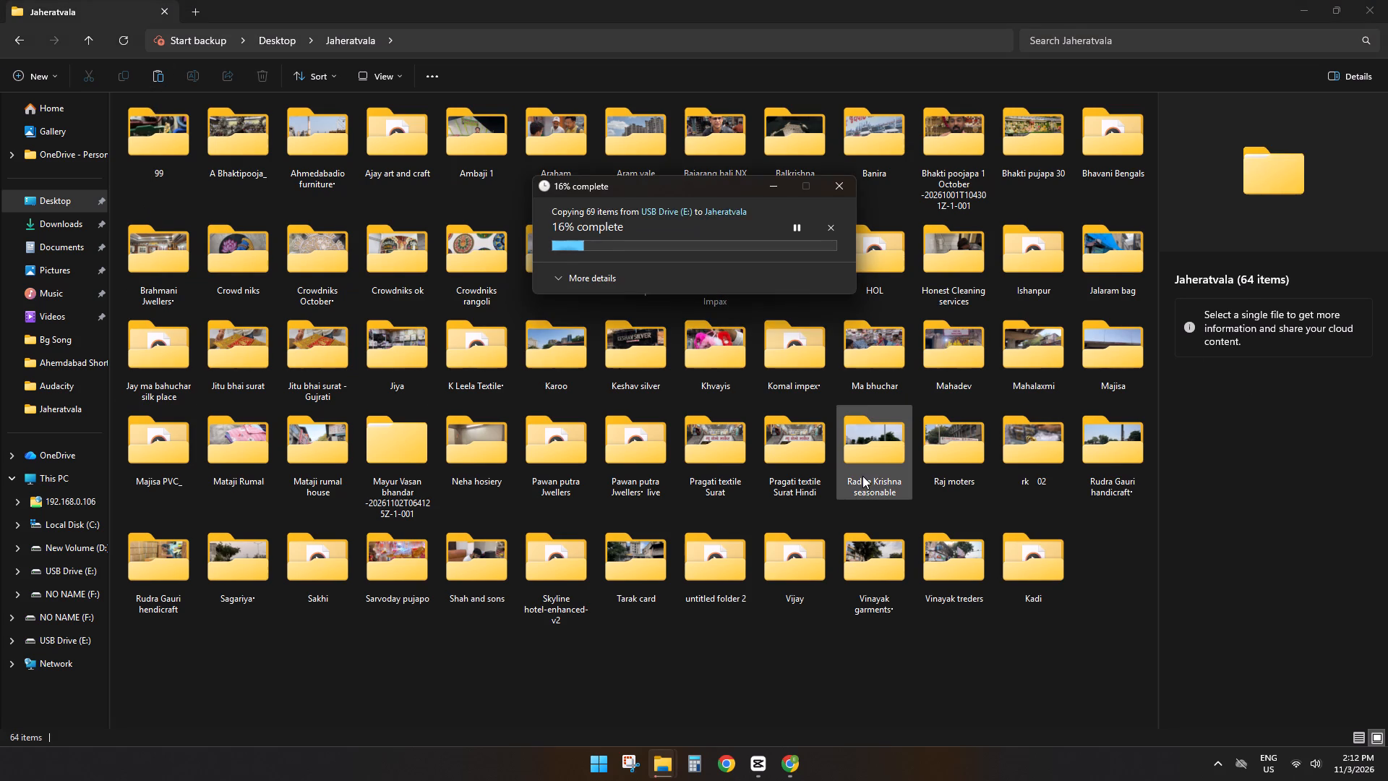
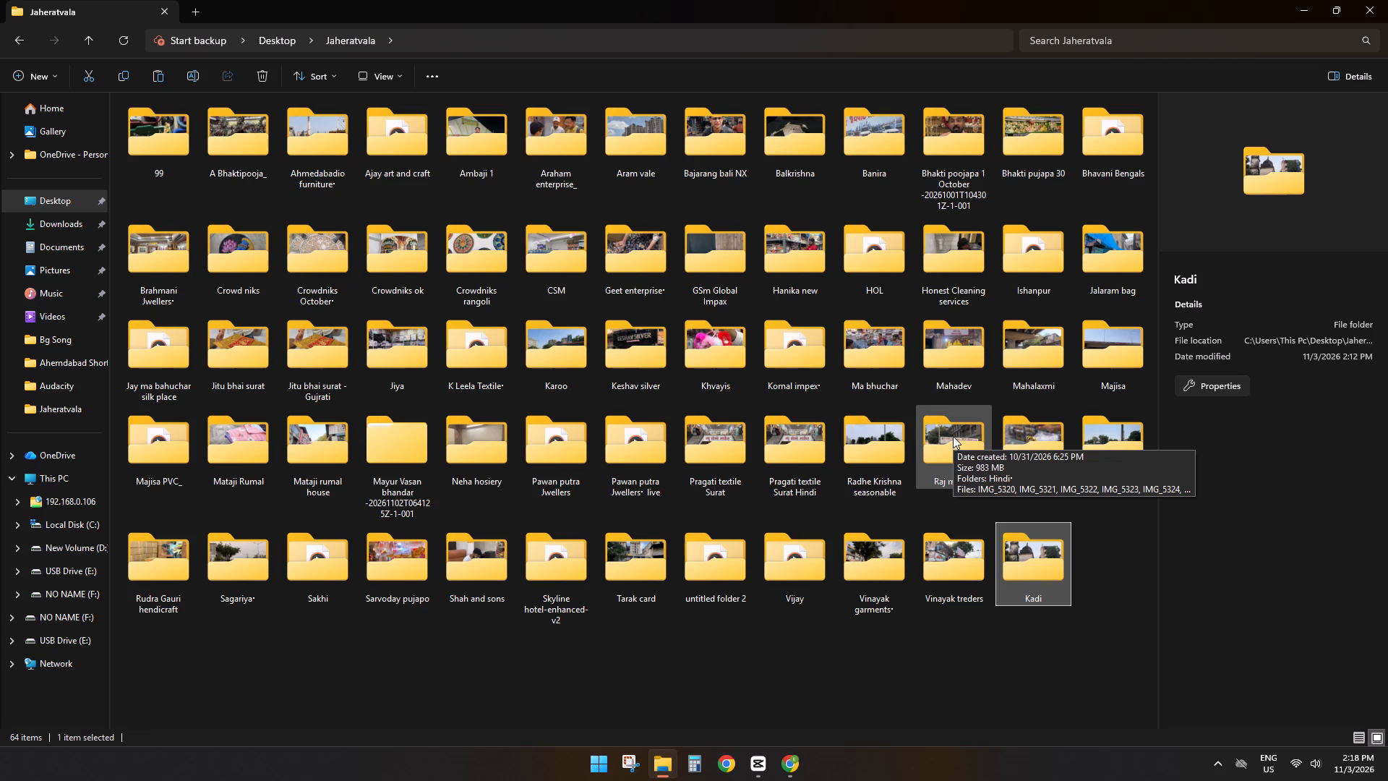
Switch to CapCut, open the export settings for the Sarvoday Pujapo Store reel and set the video name to sarvoday.
left_click(798, 759)
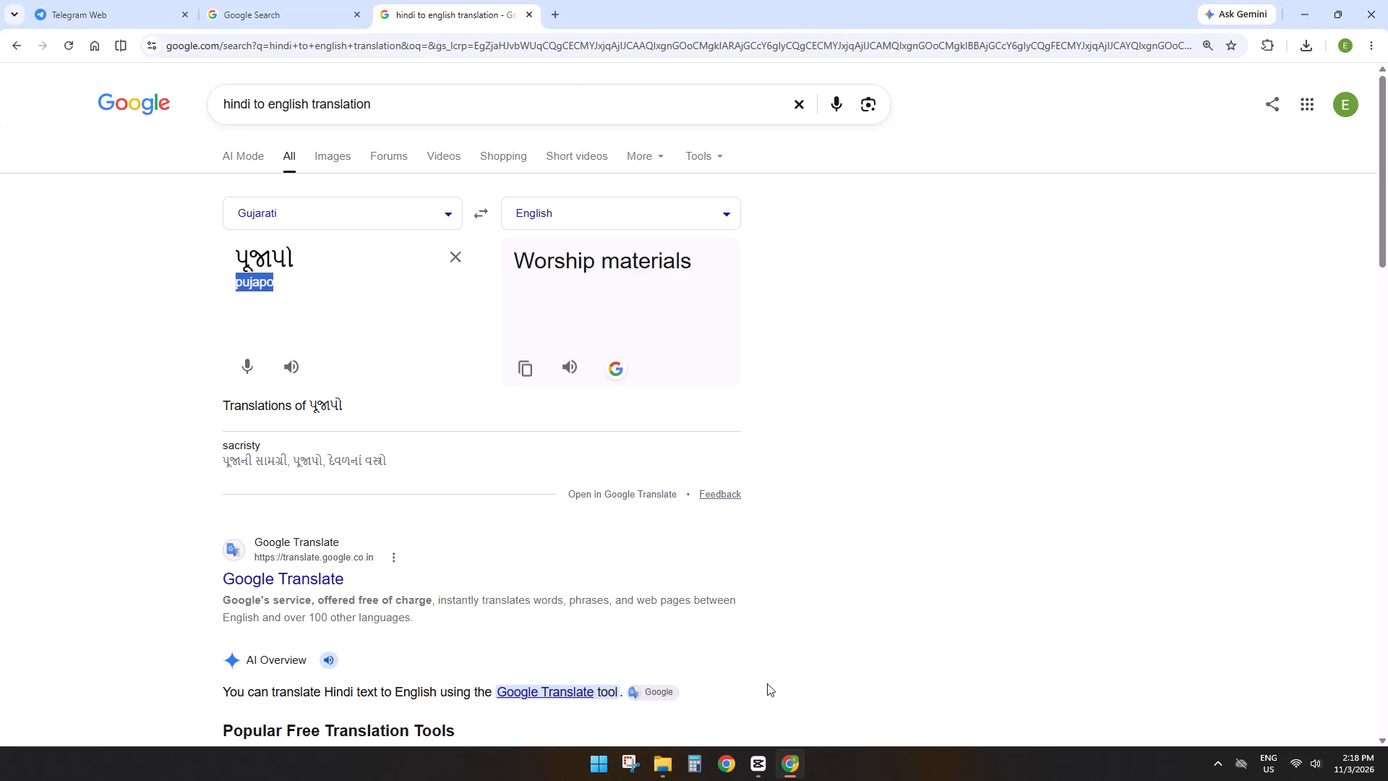
left_click(756, 759)
double_click(284, 592)
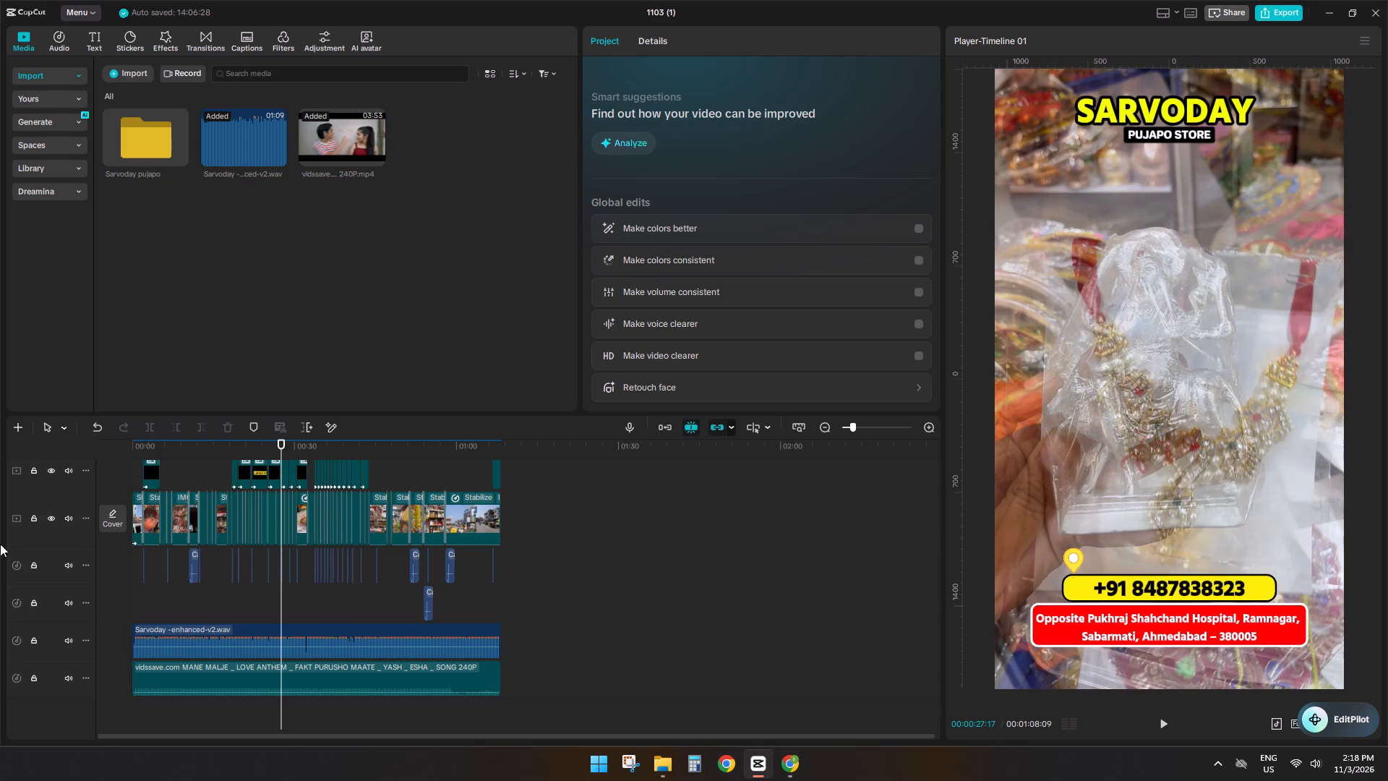
left_click(0, 547)
left_click(1282, 18)
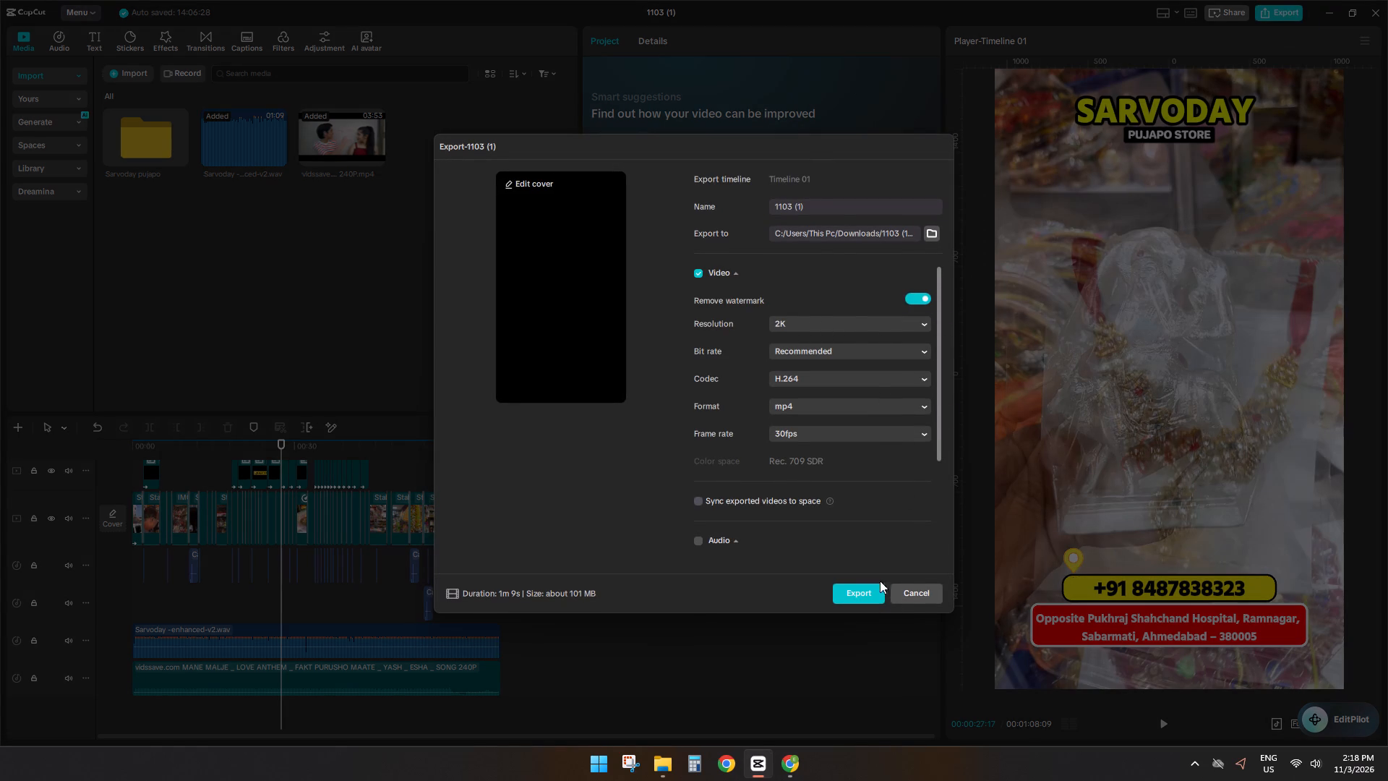
left_click_drag(826, 200, 666, 210)
type("sarvoday")
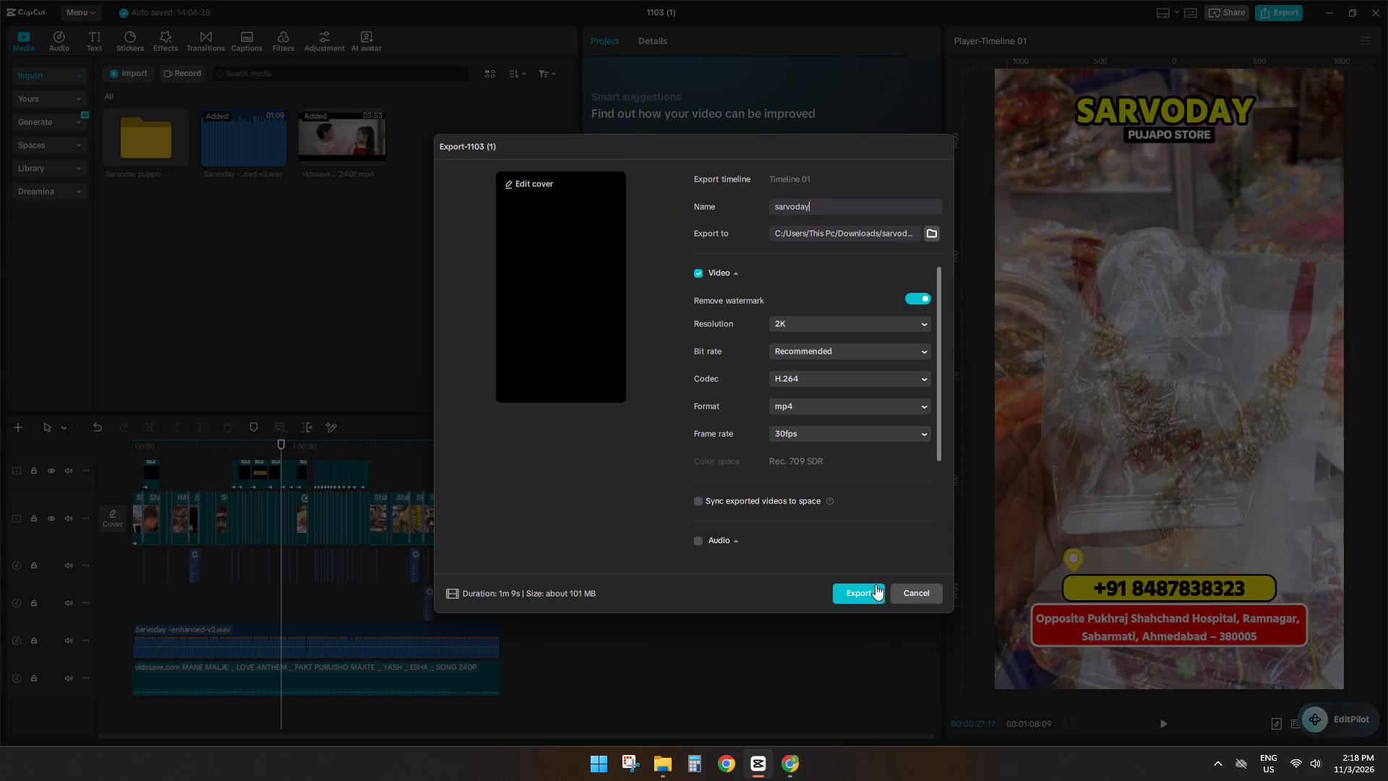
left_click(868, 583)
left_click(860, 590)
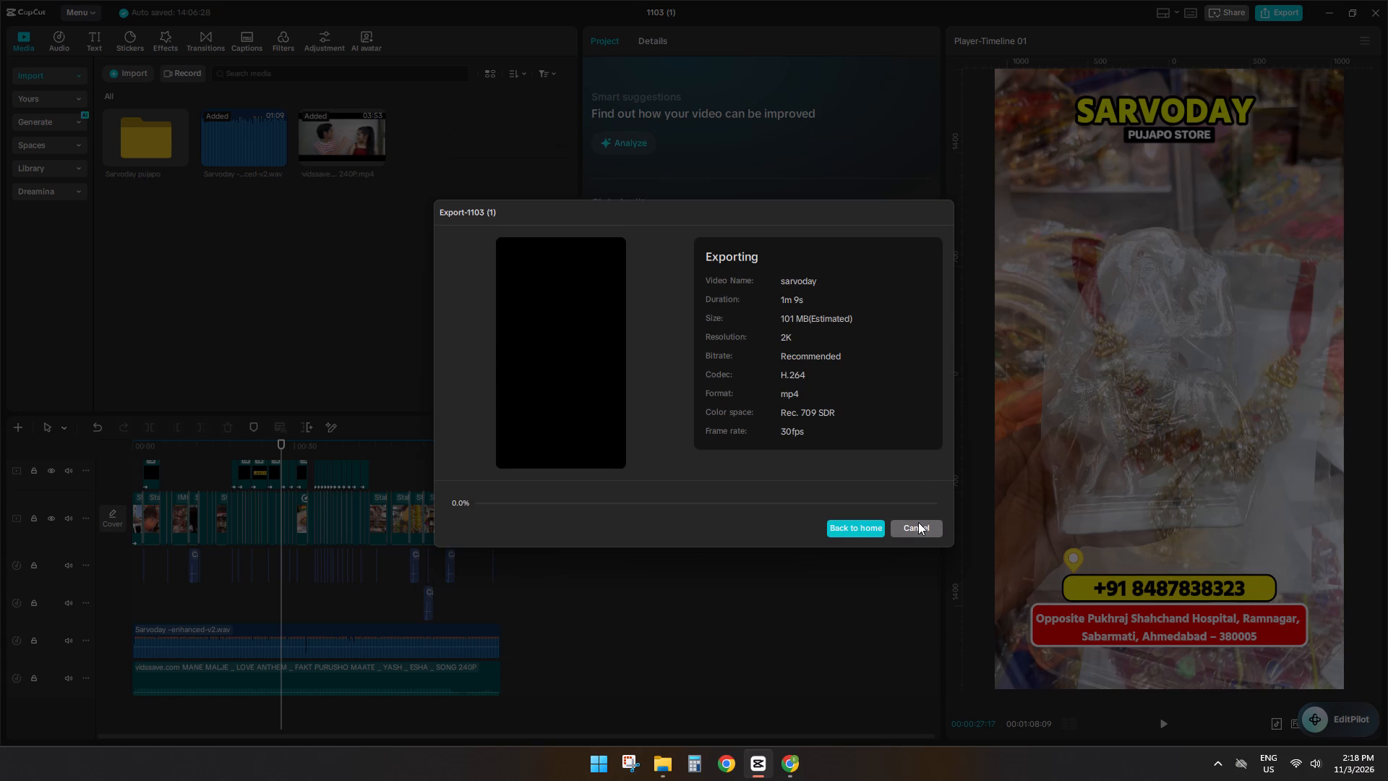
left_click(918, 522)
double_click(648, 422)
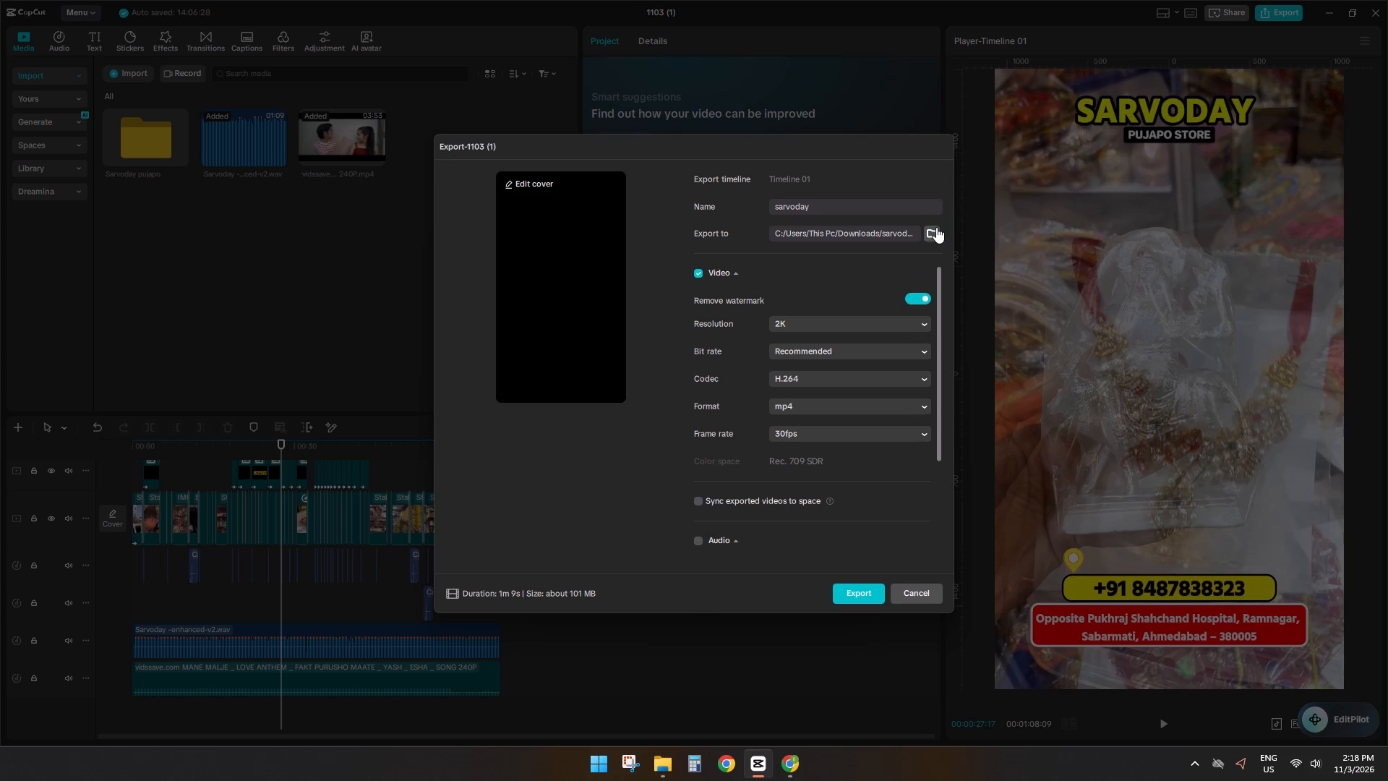
Export the sarvoday video to the Downloads folder and dismiss the sharing dialog without sharing.
double_click(849, 594)
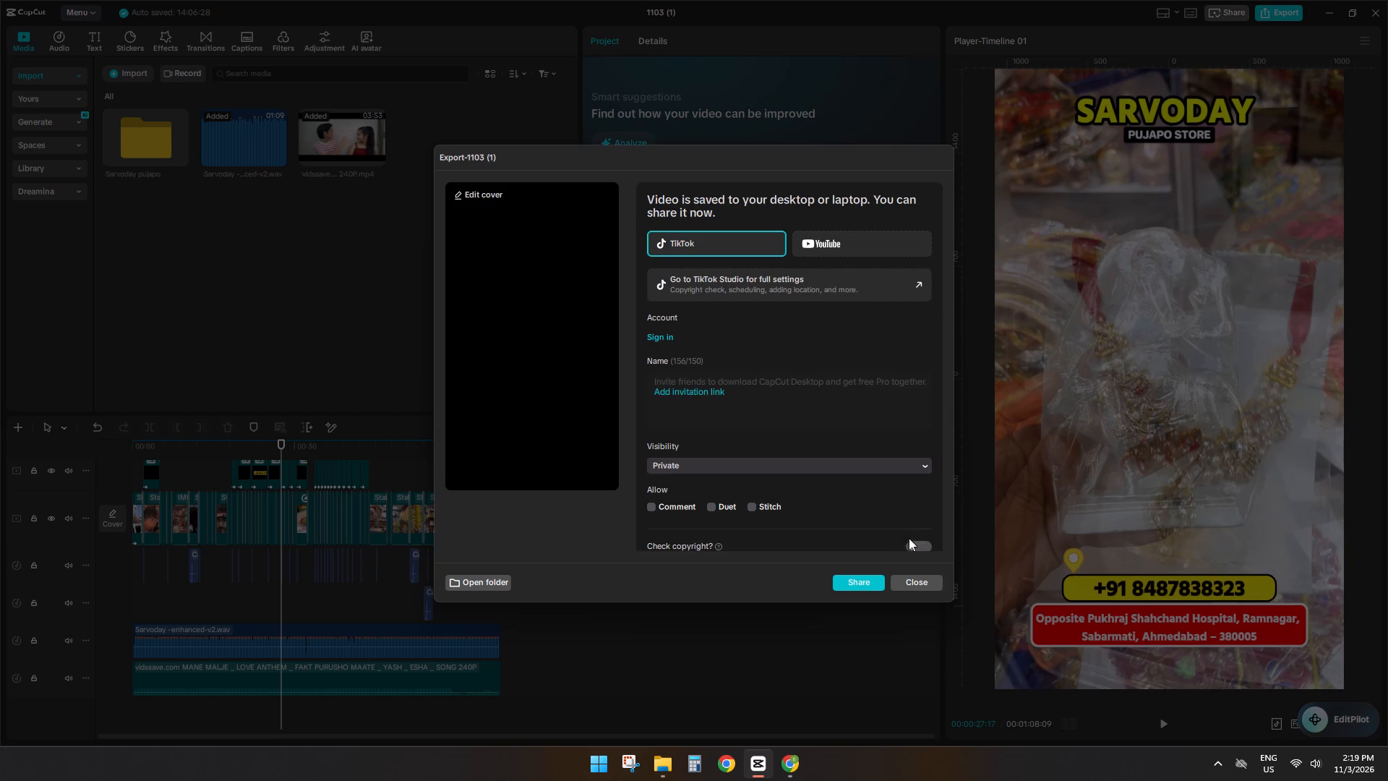
left_click(907, 581)
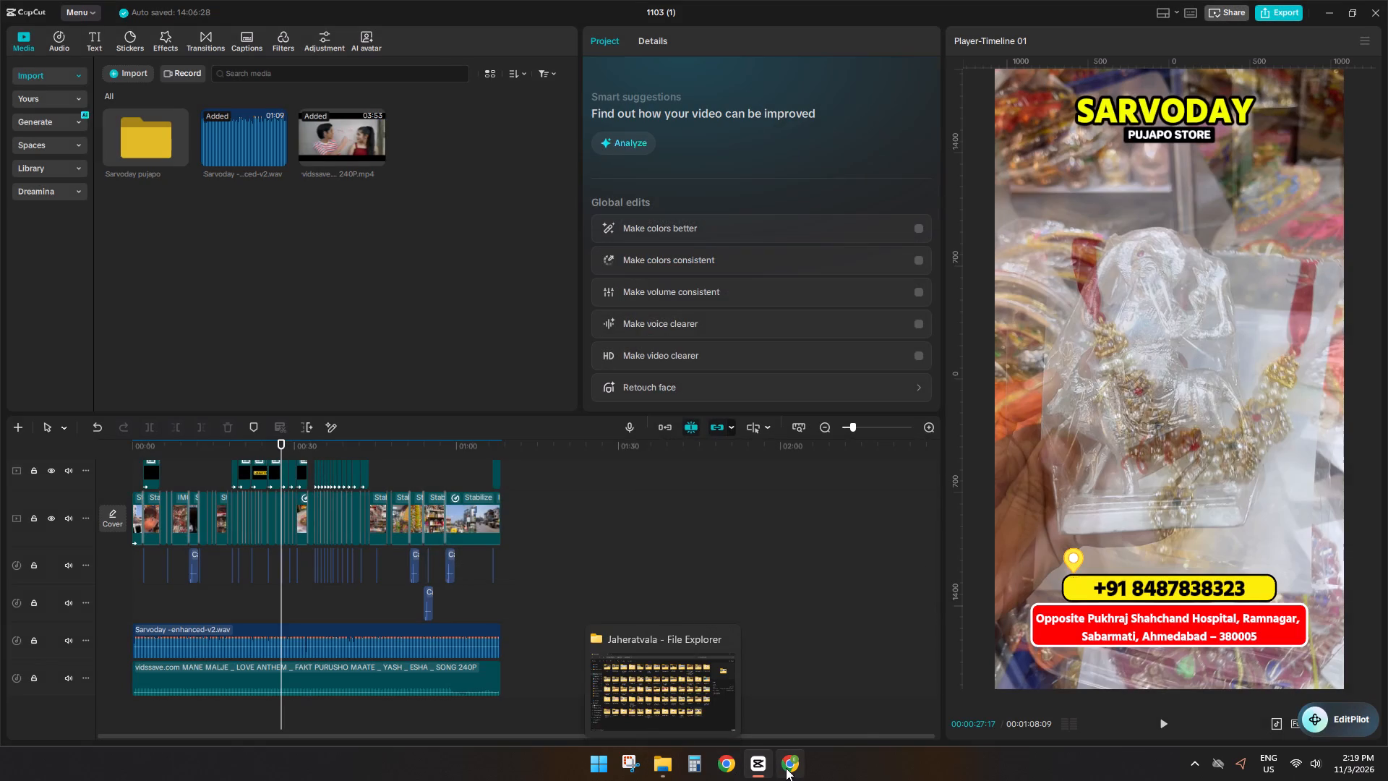
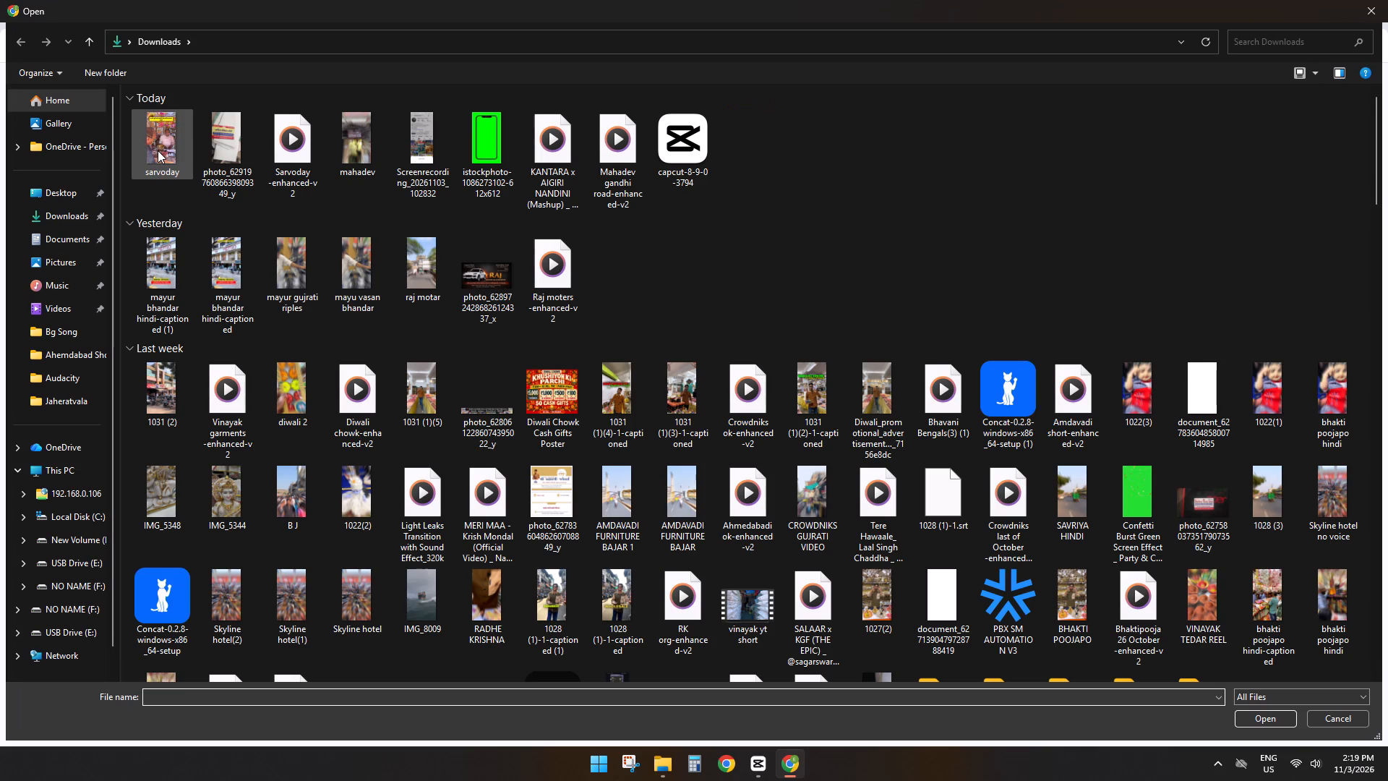
Choose the sarvoday video from the Downloads folder and upload it to Google Drive.
triple_click(158, 153)
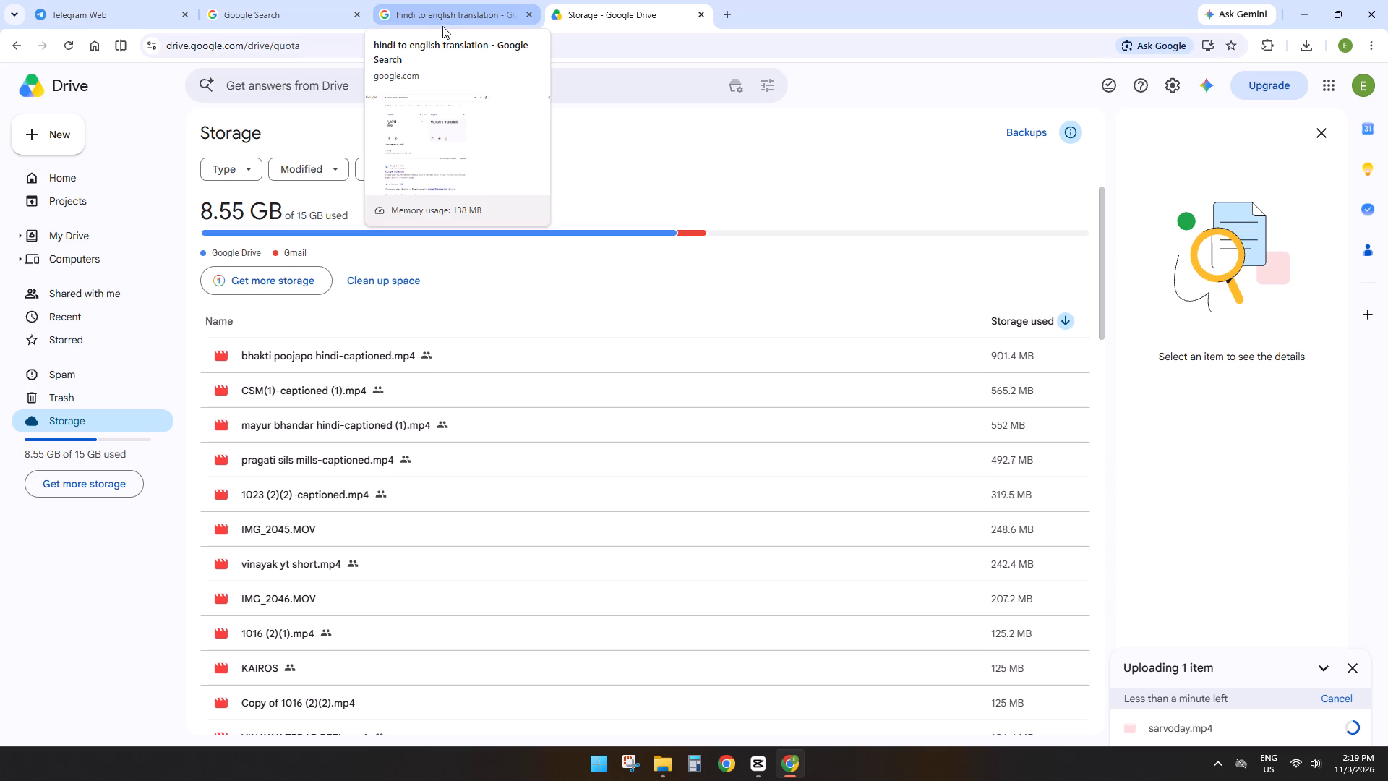
left_click(176, 85)
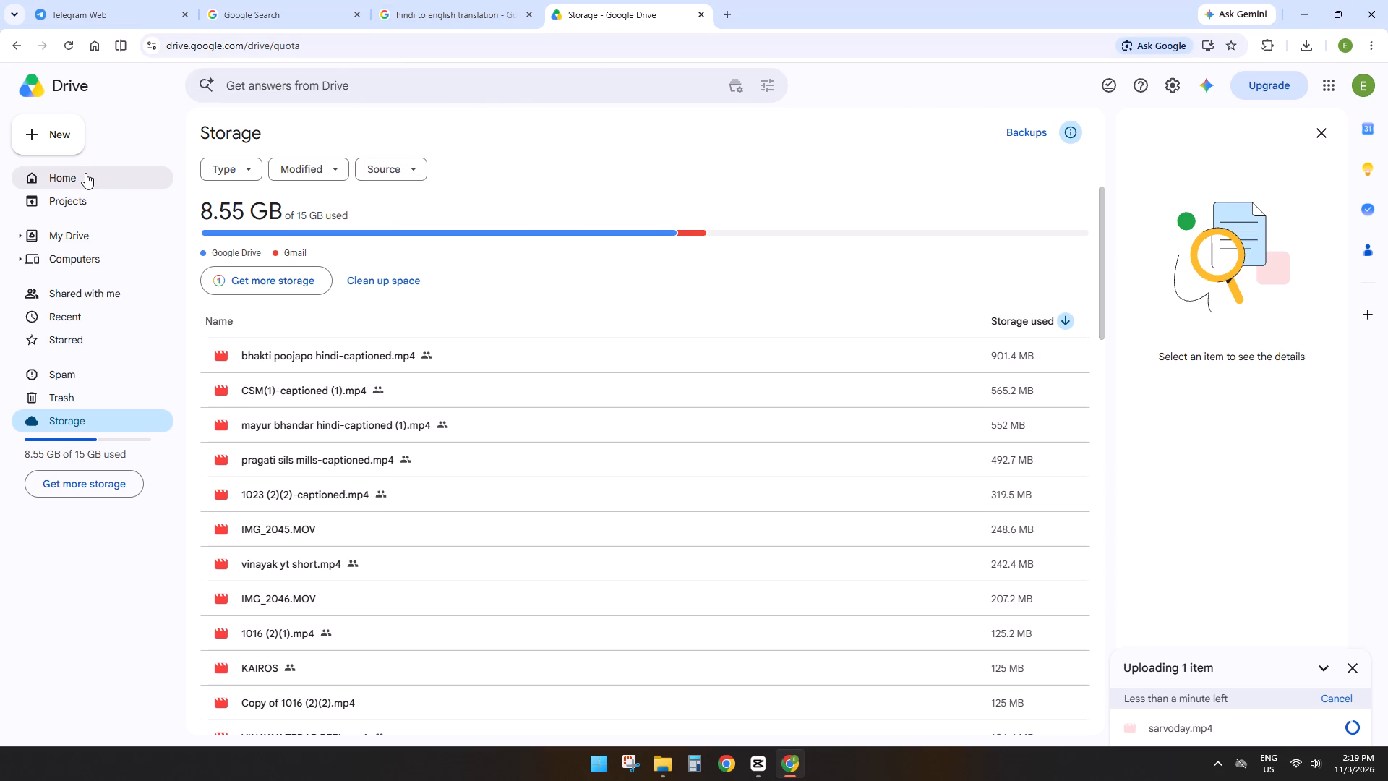
left_click_drag(80, 173, 74, 173)
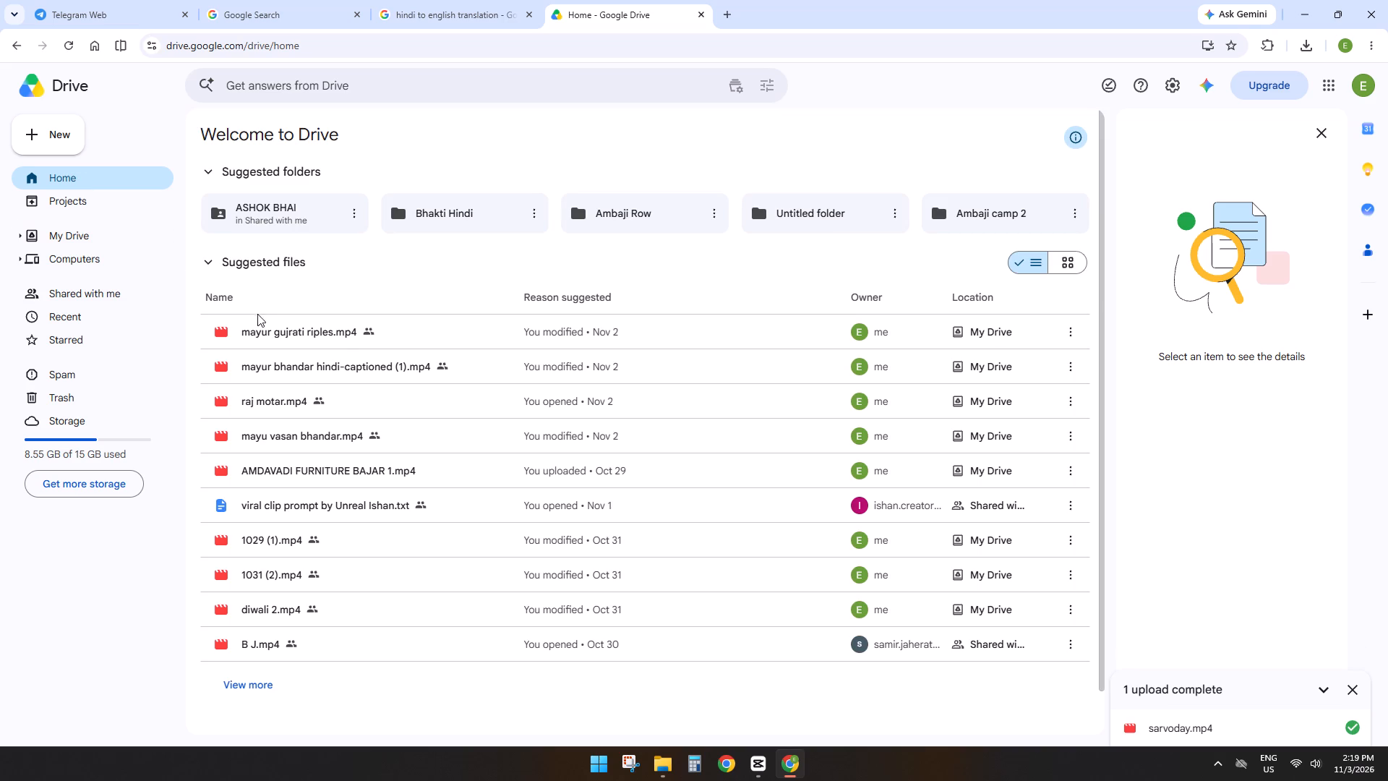